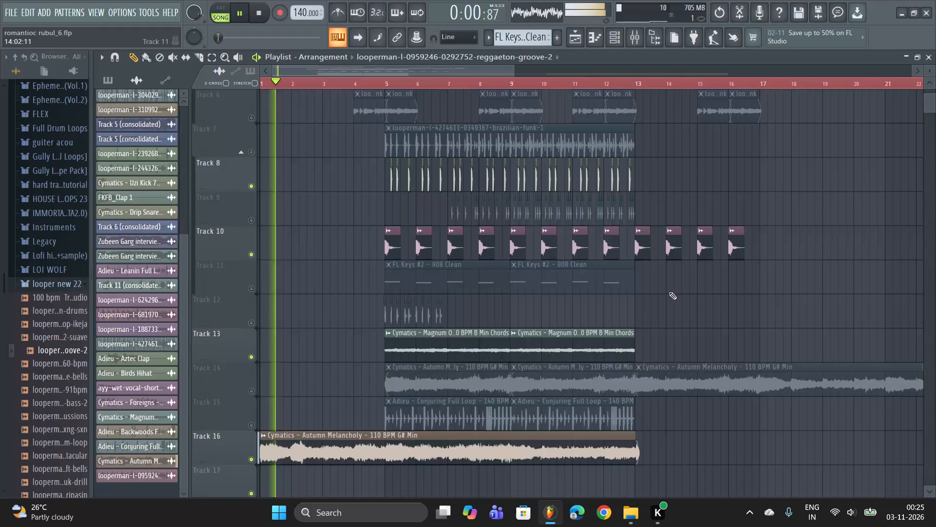
Save the project.
right_click(739, 310)
key(ctrl+s)
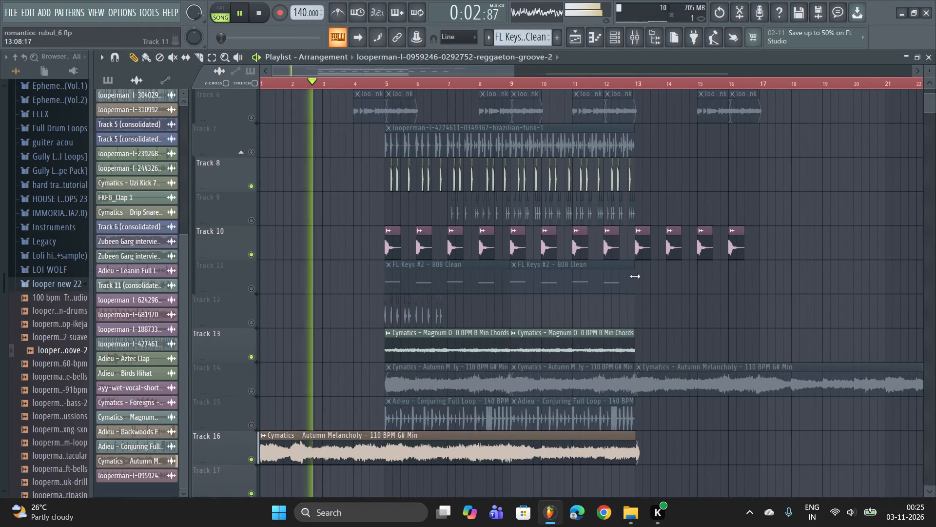
Delete the two Adieu - Conjuring Full Loop clips between bars 5 and 13 on Track 15.
scroll(370, 173, up, 2)
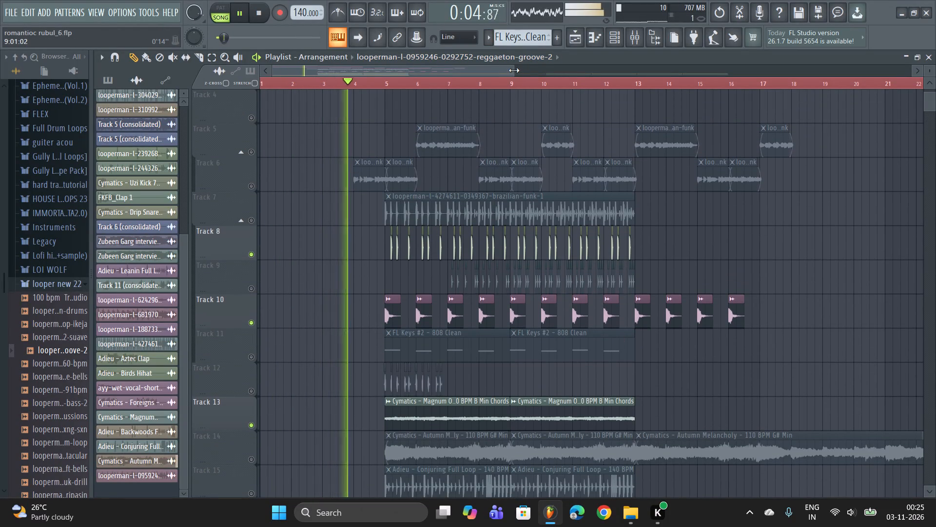
drag(514, 70, 638, 78)
scroll(497, 192, down, 4)
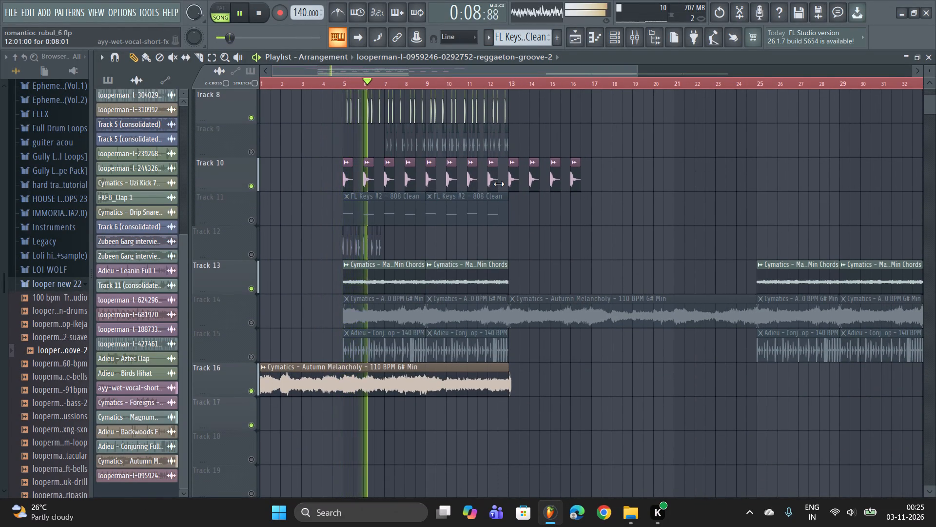
click(249, 358)
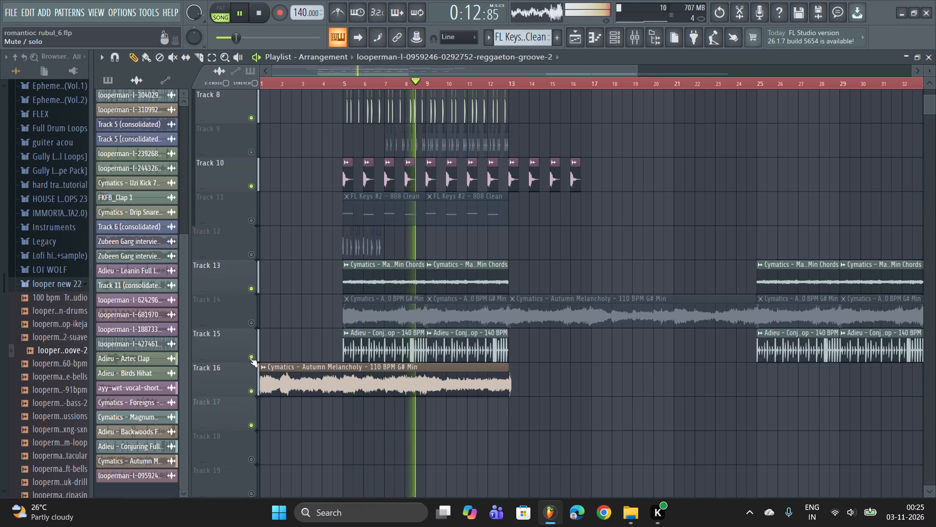
click(249, 358)
right_drag(402, 347, 384, 338)
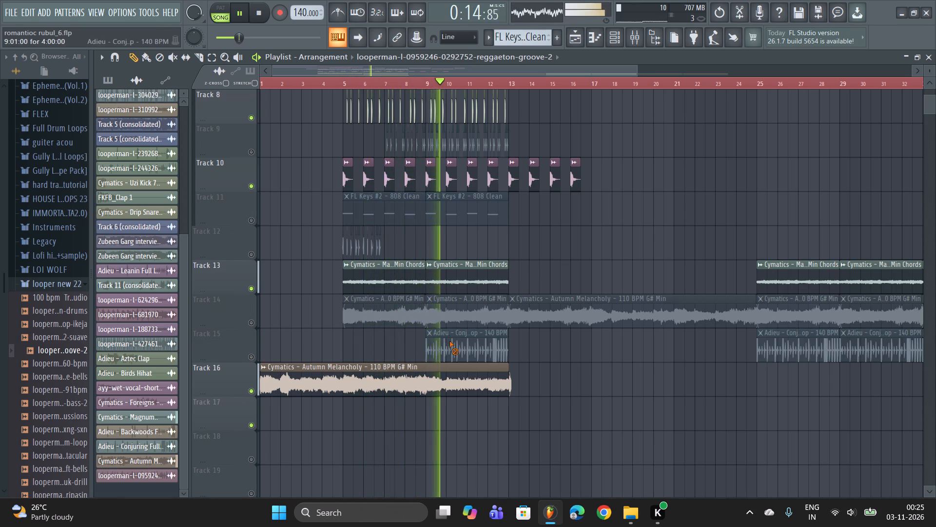
right_click(449, 341)
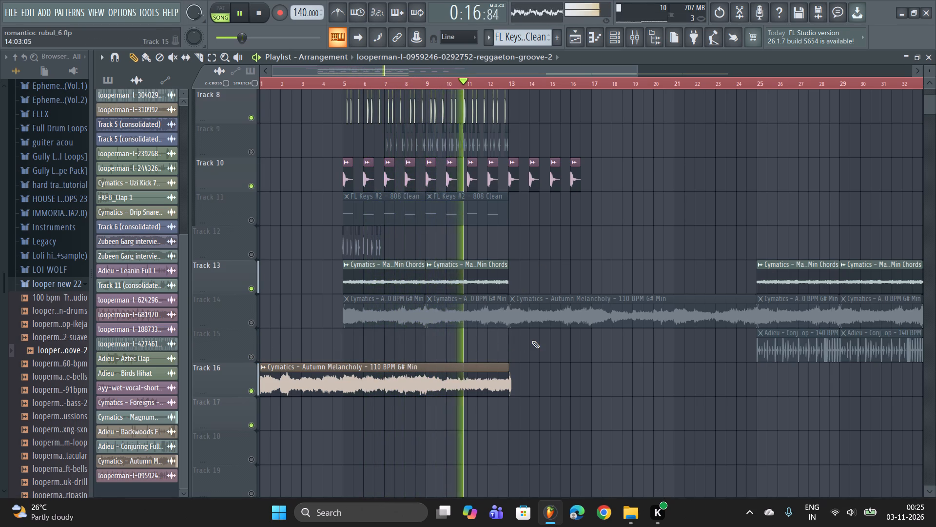
Unmute Track 7, which holds the brazilian-funk-1 loop.
scroll(532, 341, up, 3)
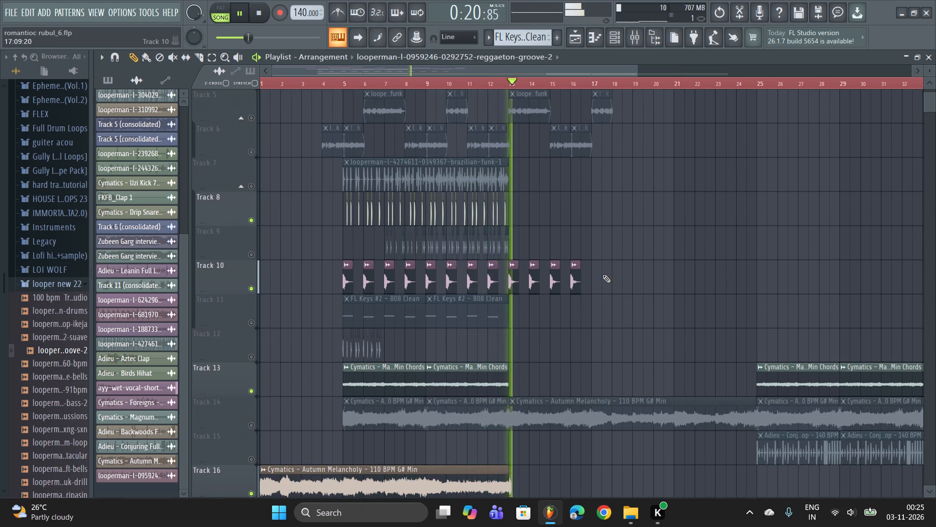
key(space)
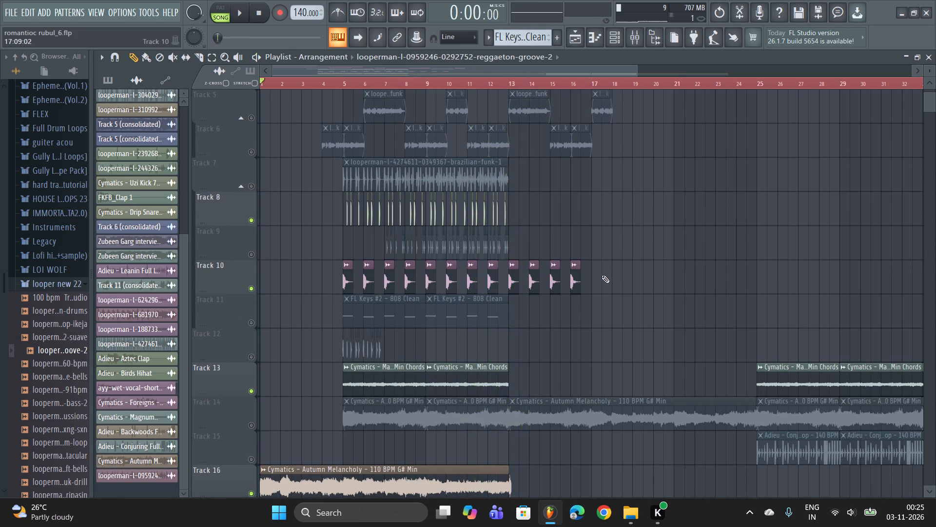
key(space)
scroll(476, 219, up, 3)
click(258, 283)
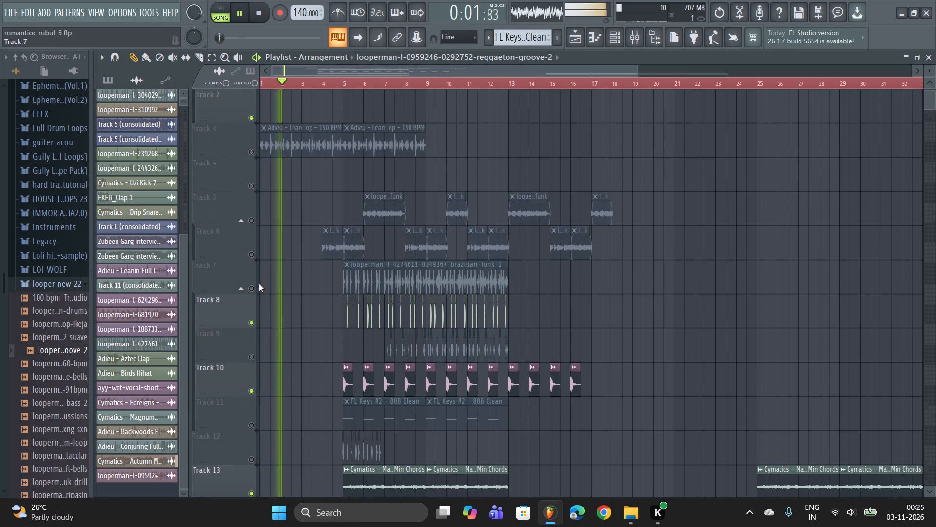
click(258, 290)
click(248, 289)
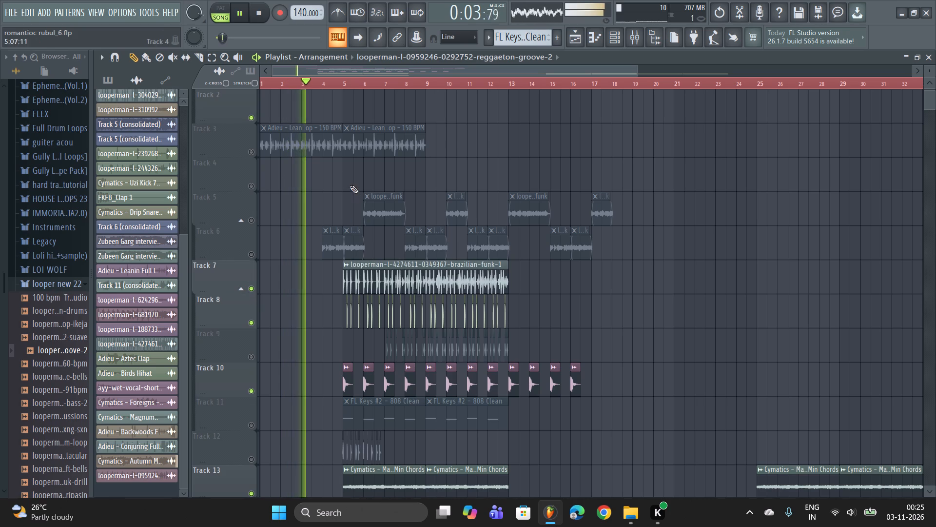
Set the playback start just after bar 5 and listen to the Track 7 loop with the other active tracks.
click(349, 80)
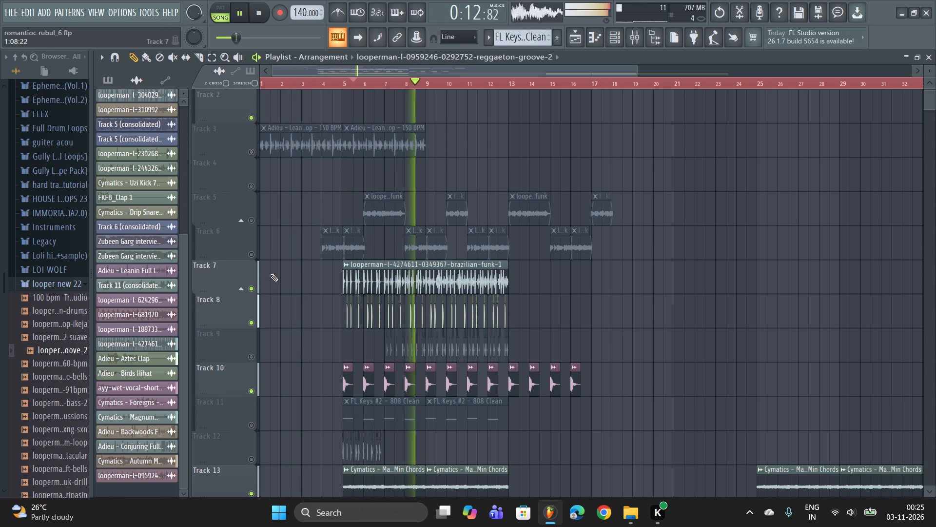
key(space)
key(space)
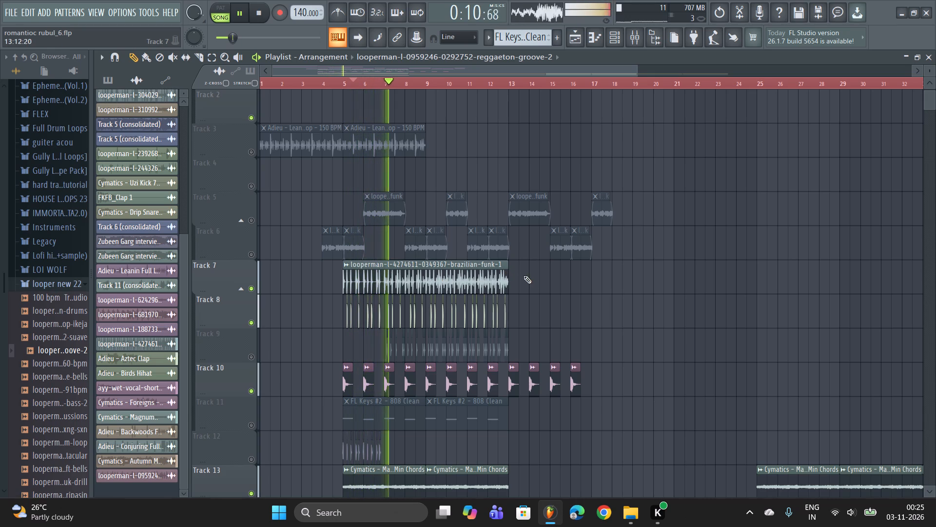
key(space)
key(space)
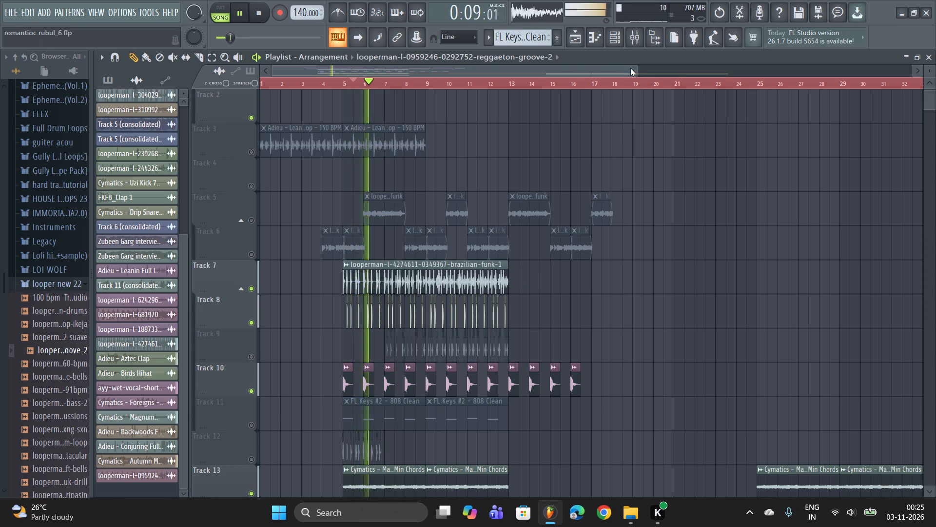
Delete the Aztec Clap clips on Track 8 from bar 8 through bar 12.
drag(635, 69, 440, 79)
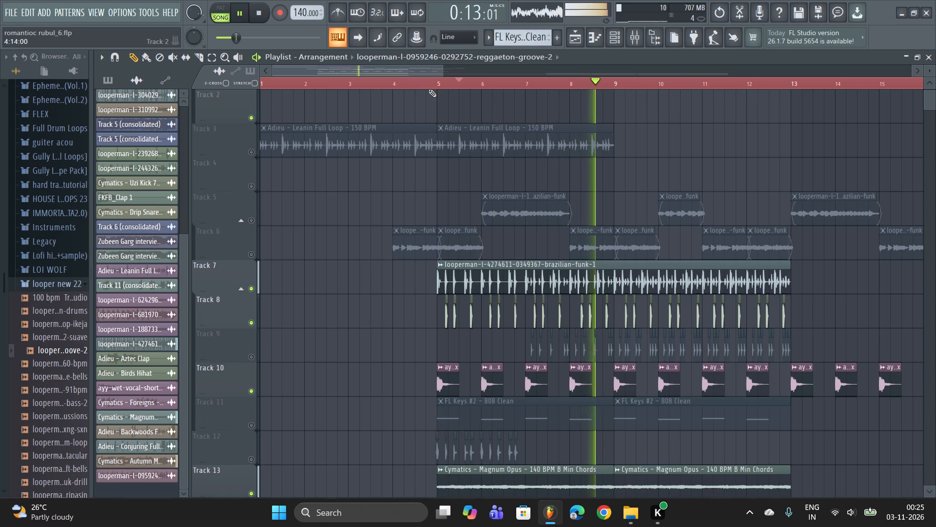
key(space)
key(space)
right_drag(819, 309, 627, 308)
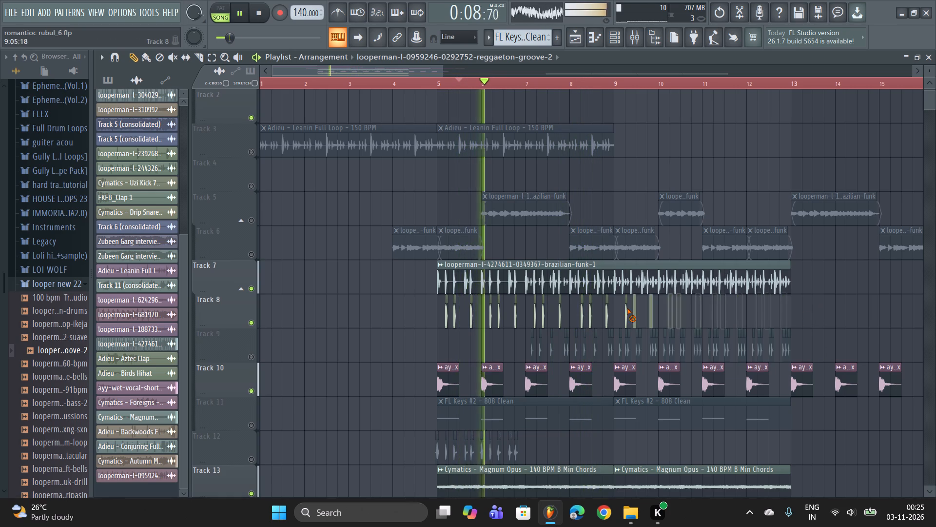
right_drag(627, 308, 572, 309)
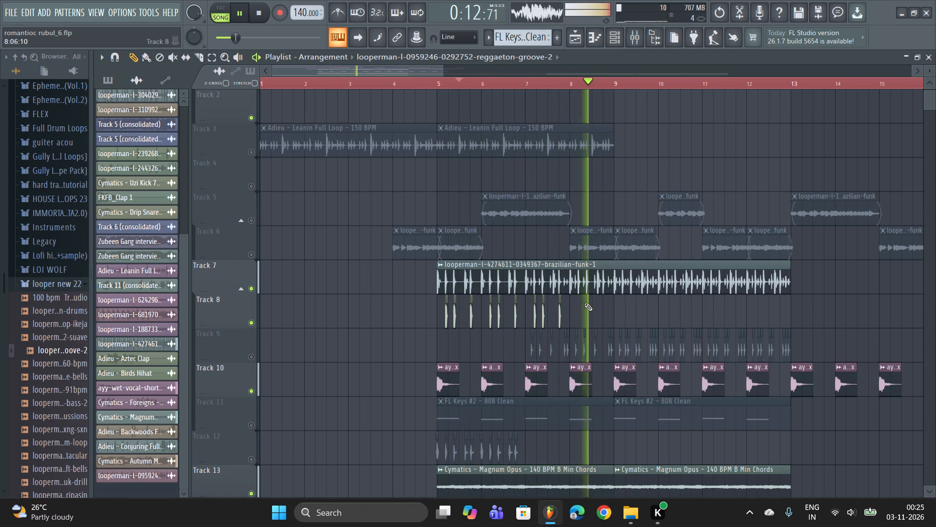
Duplicate the Track 8 clap clips of bars 5 to 7 three bars further on, filling bars 8 to 10.
key(space)
key(space)
ctrl+drag(586, 306, 448, 313)
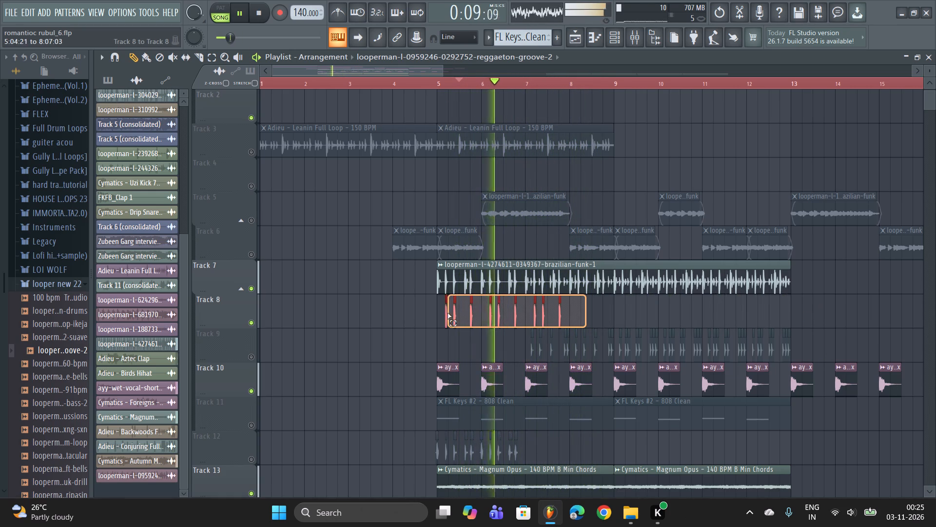
ctrl+drag(448, 313, 443, 312)
shift+drag(447, 312, 594, 316)
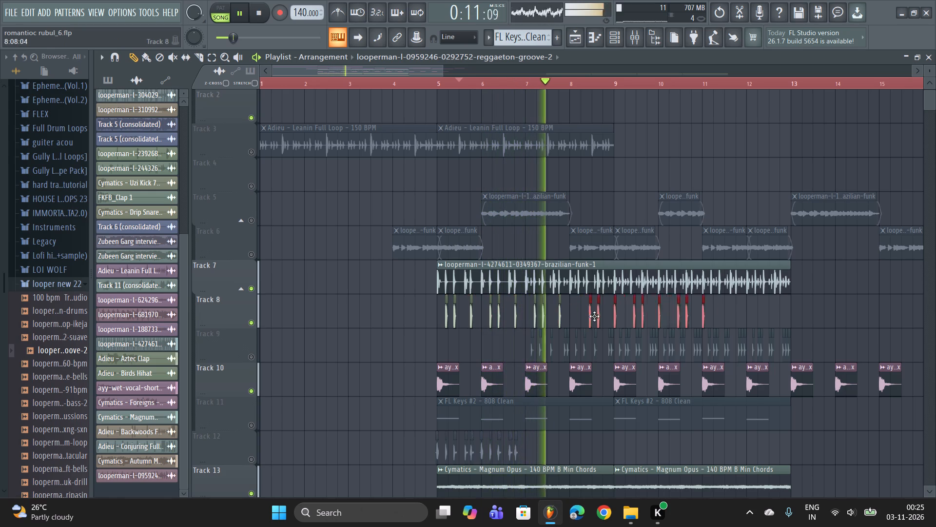
shift+drag(594, 316, 578, 326)
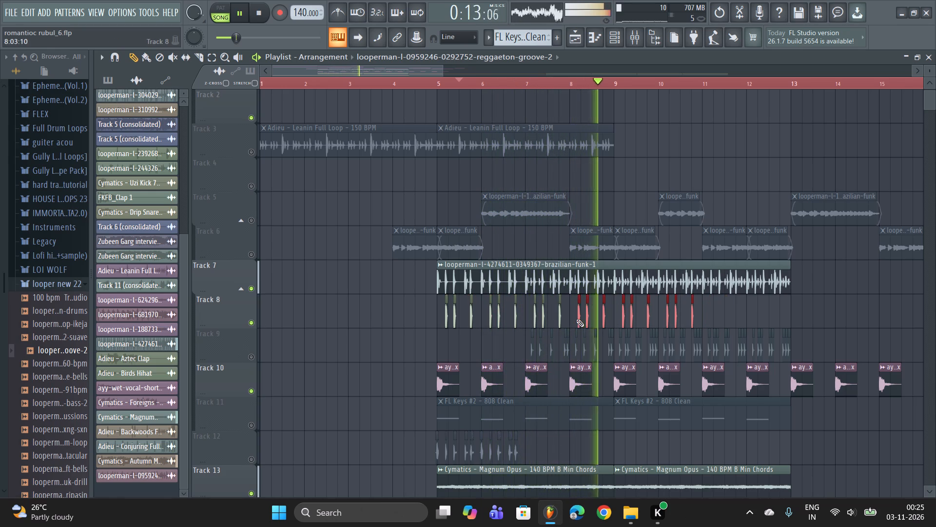
Clear the clip selection and play back the arrangement to check the Track 8 clap pattern.
key(space)
key(space)
right_click(746, 308)
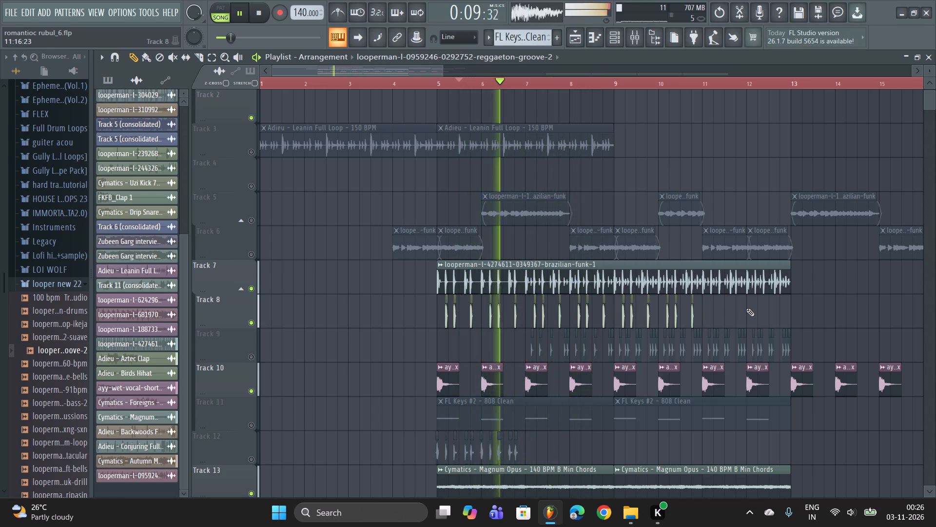
right_click(747, 309)
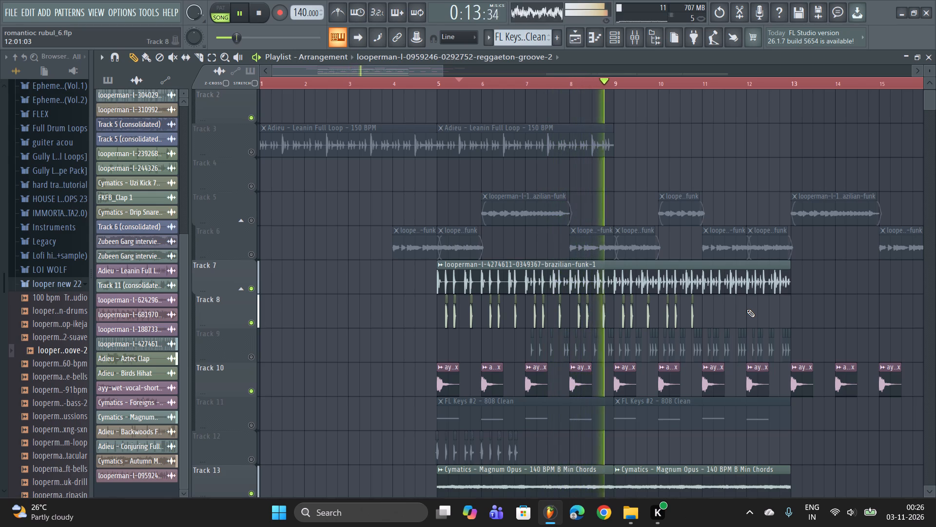
right_click(747, 309)
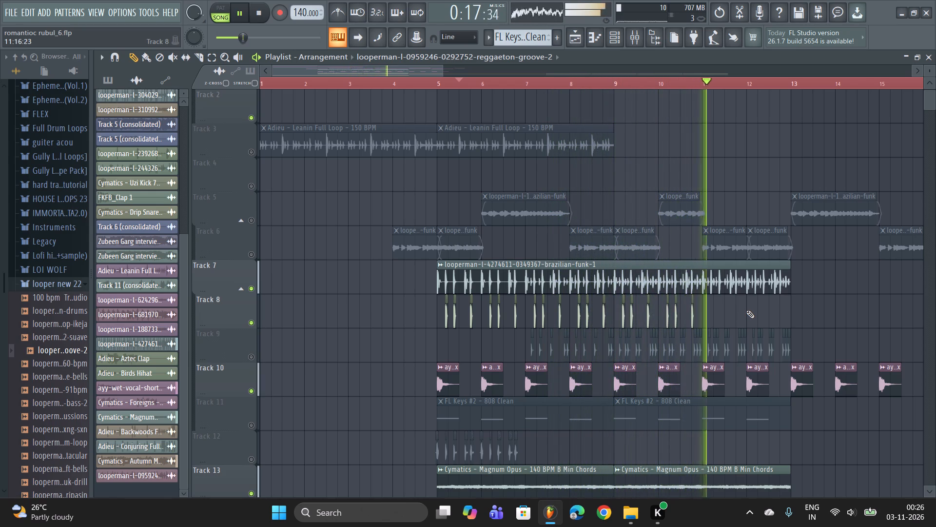
key(space)
key(space)
Save the project.
key(ctrl+s)
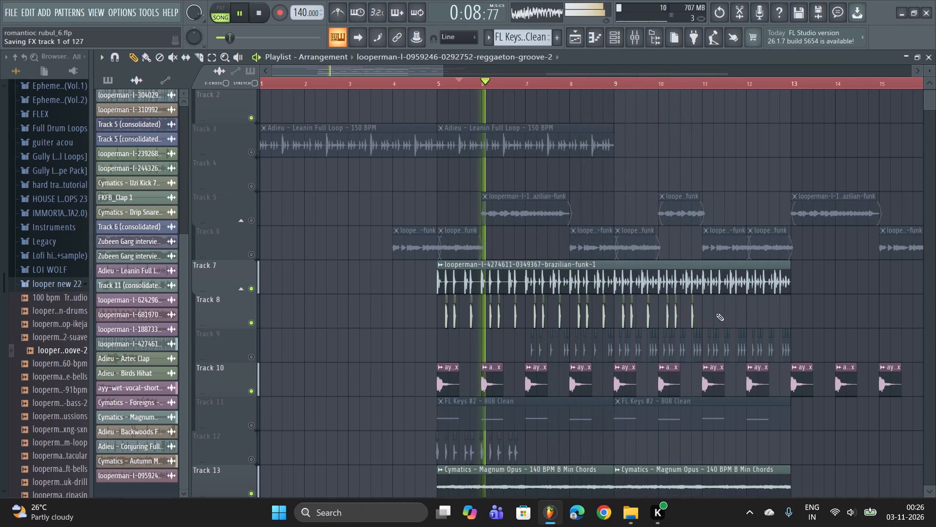
Duplicate the Track 8 clap clips of bars 5 to 10 six bars further on, starting from bar 11.
ctrl+drag(716, 310, 440, 311)
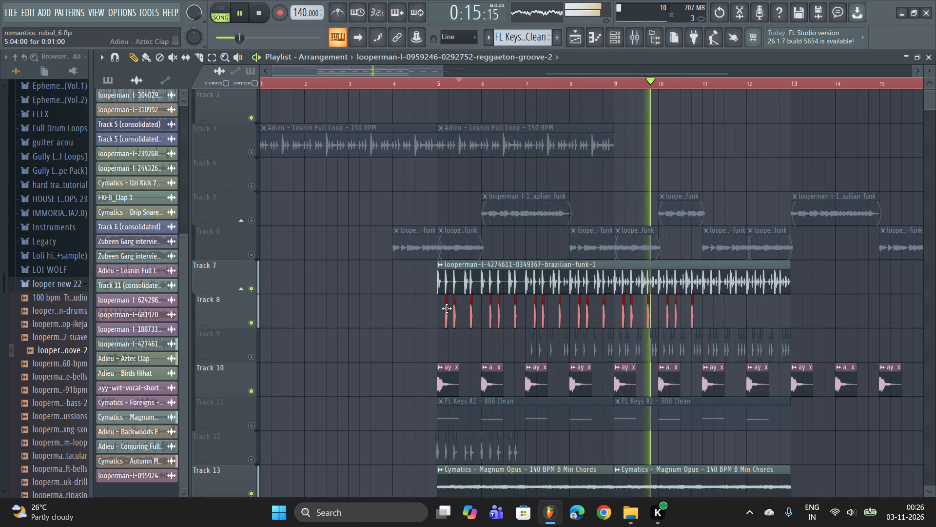
shift+drag(447, 308, 721, 299)
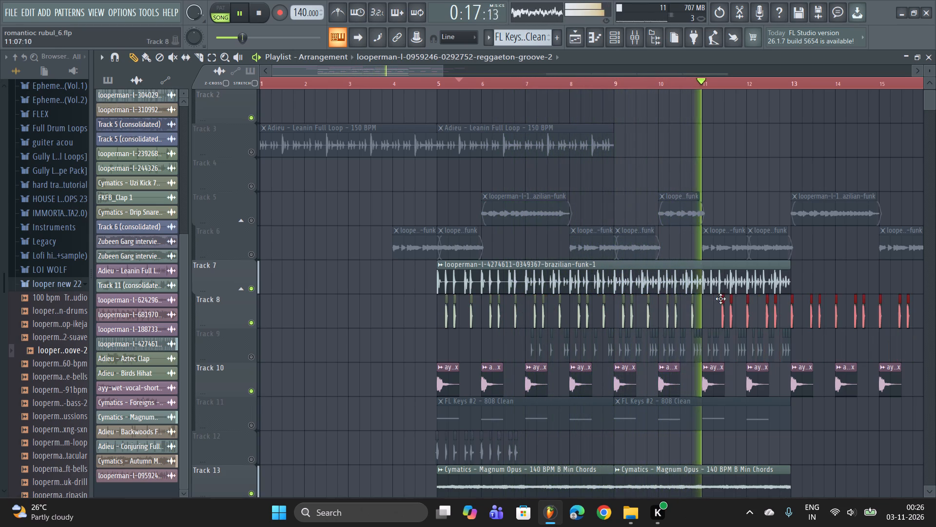
shift+drag(721, 299, 711, 300)
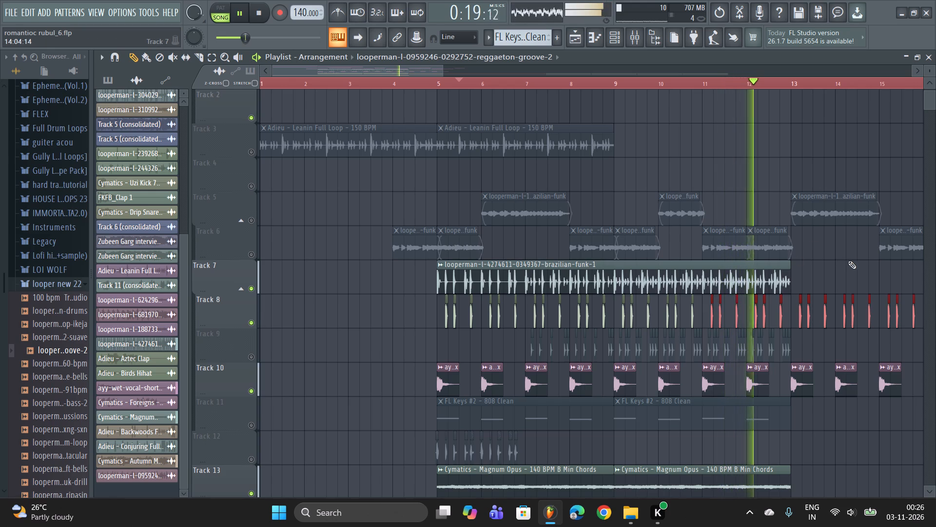
right_click(853, 262)
Restart playback and lower the time-stretching pitch of the Track 7 brazilian-funk-1 sample to its centre position.
key(space)
key(space)
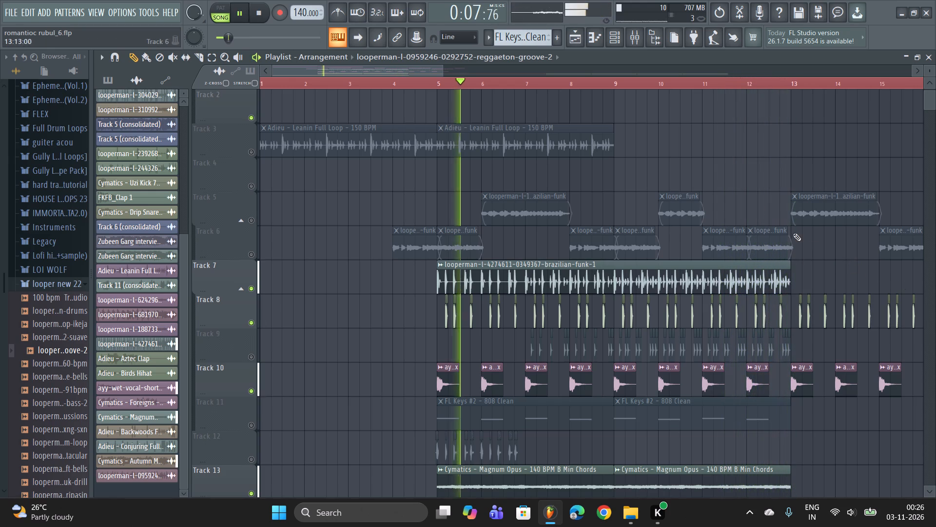
key(space)
key(space)
double_click(526, 281)
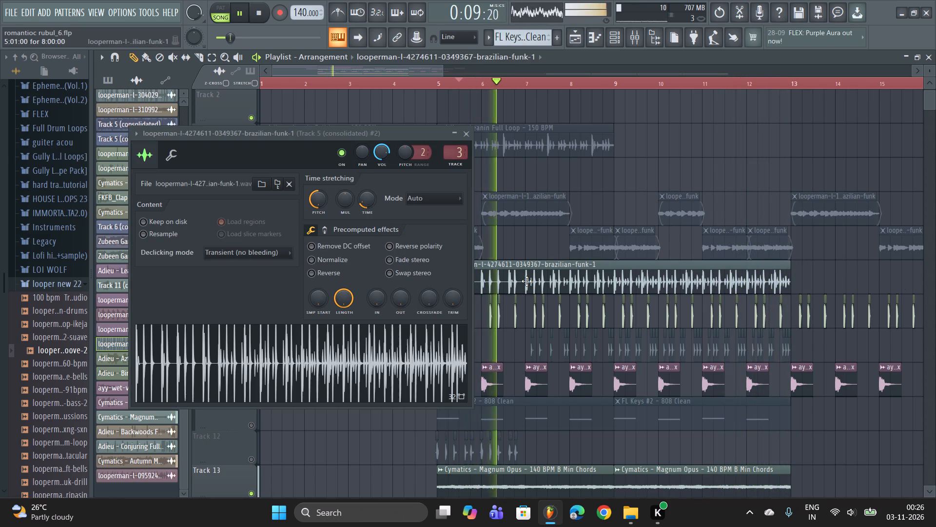
drag(324, 202, 263, 367)
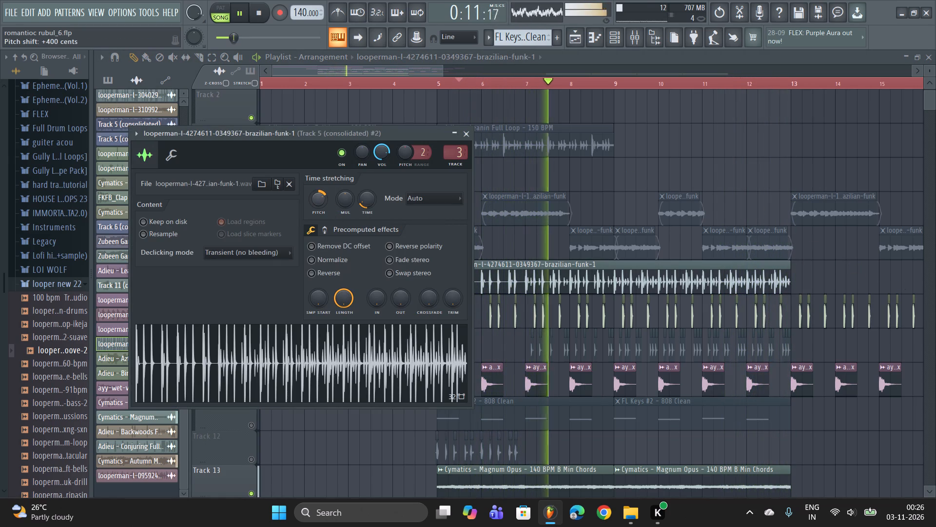
drag(263, 367, 273, 446)
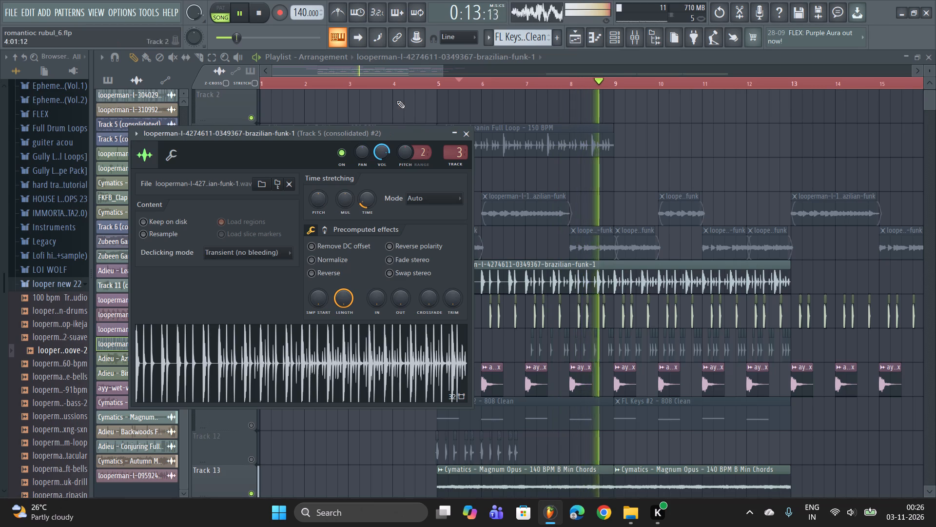
Delete the Track 8 clap clips beyond bar 13 and save the project.
drag(444, 66, 538, 76)
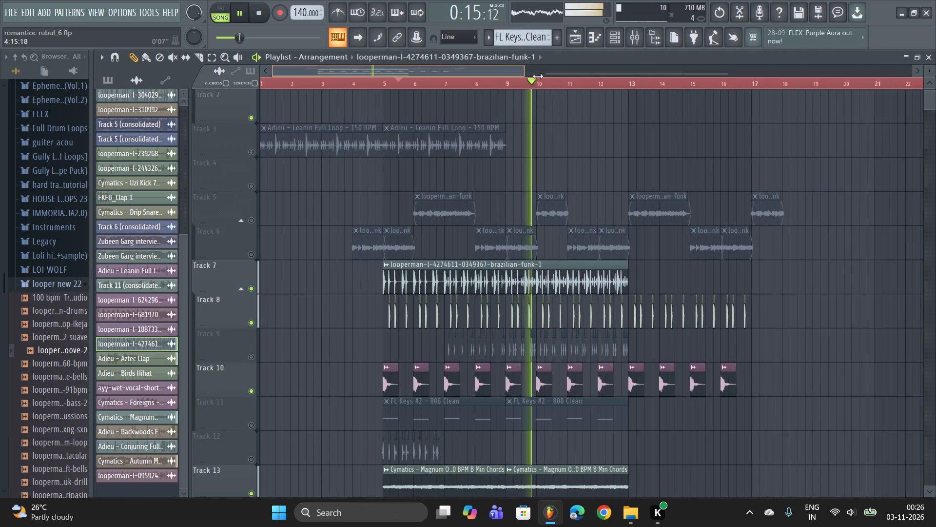
drag(538, 76, 563, 81)
right_drag(700, 311, 586, 307)
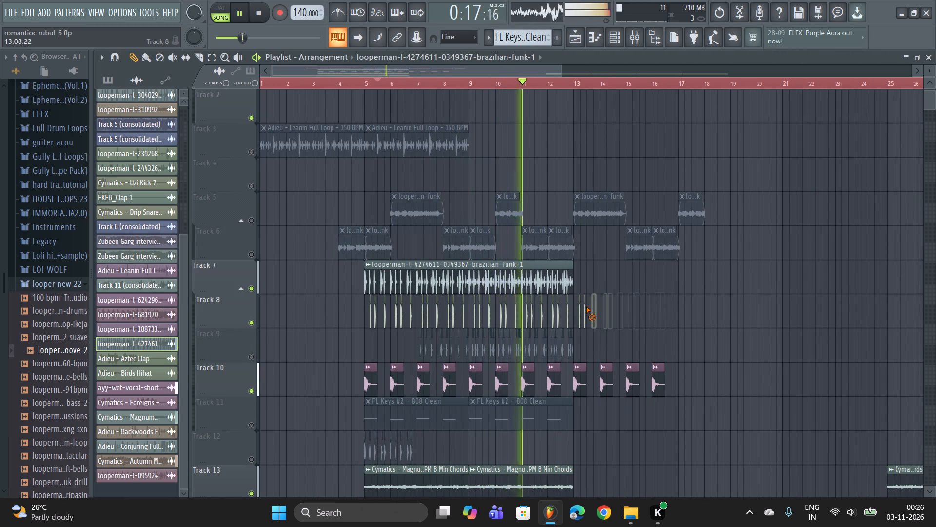
right_drag(586, 307, 569, 311)
right_click(590, 312)
key(ctrl+s)
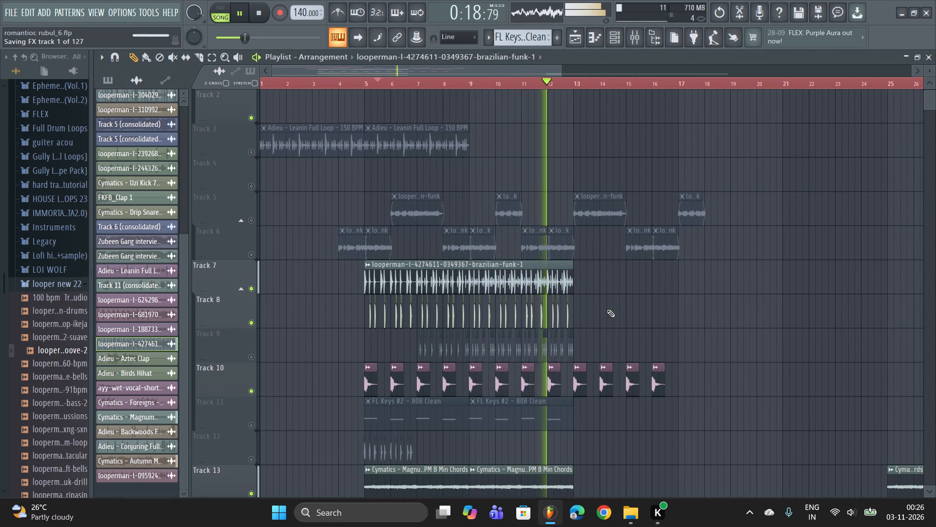
Restart playback and move the Track 7 brazilian-funk-1 clip so that it starts at bar 13.
scroll(609, 307, down, 3)
key(space)
key(space)
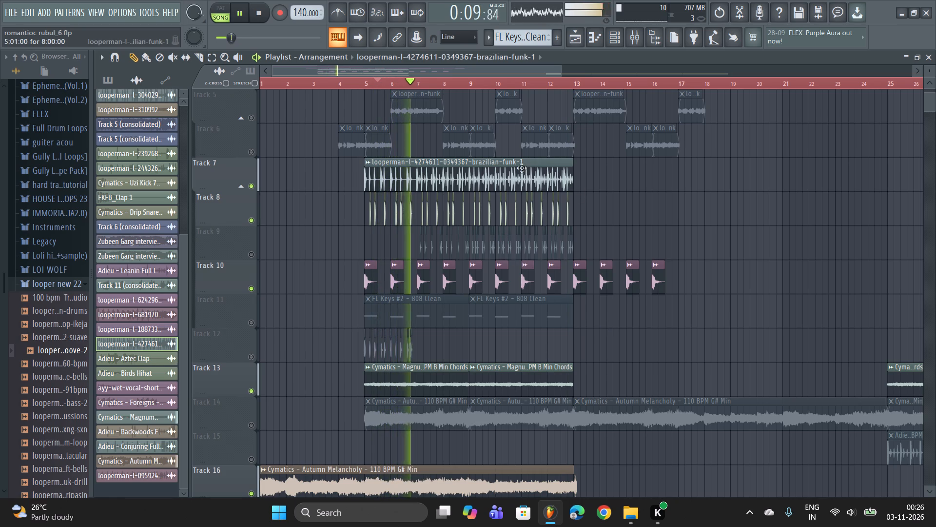
drag(448, 179, 673, 178)
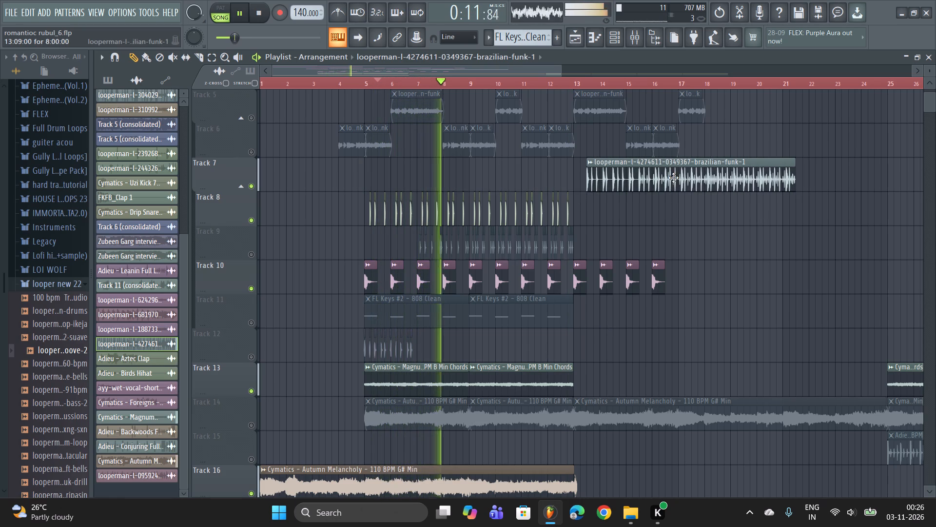
drag(673, 178, 654, 183)
right_click(712, 221)
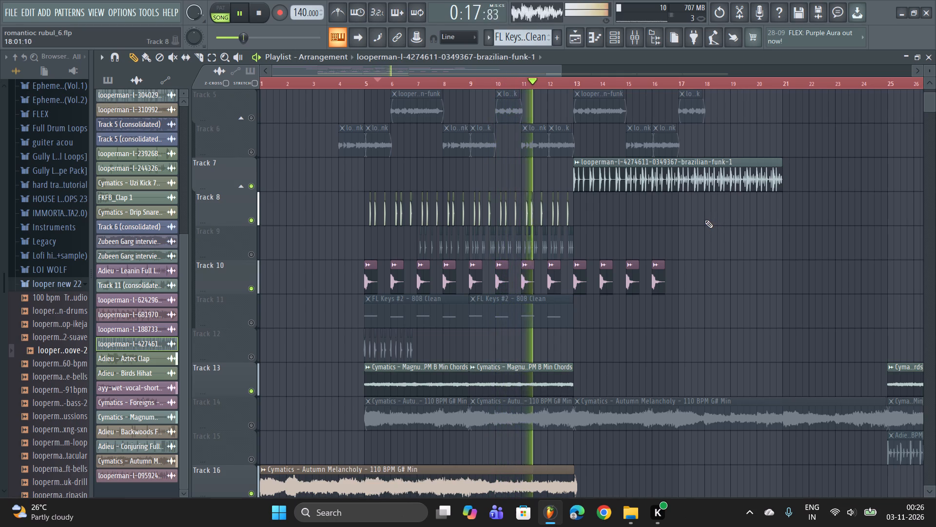
Play the arrangement from about bar 2, unmute the Track 11 808 Clean clips and save the project.
click(285, 82)
scroll(480, 245, down, 3)
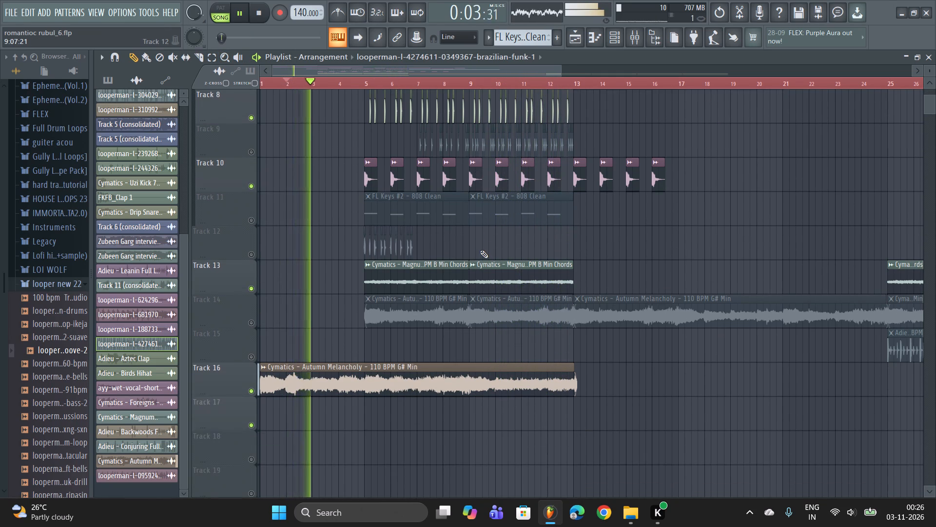
scroll(480, 250, up, 9)
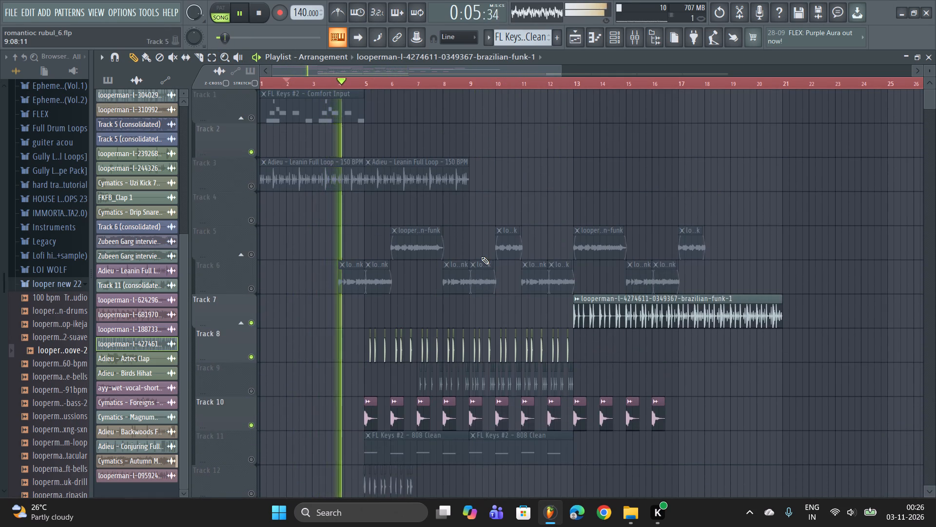
scroll(481, 258, down, 4)
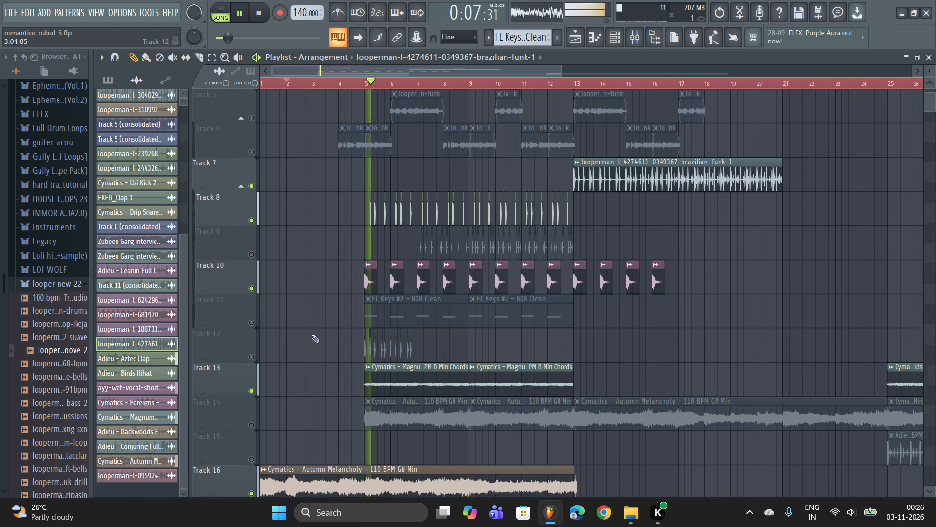
click(258, 321)
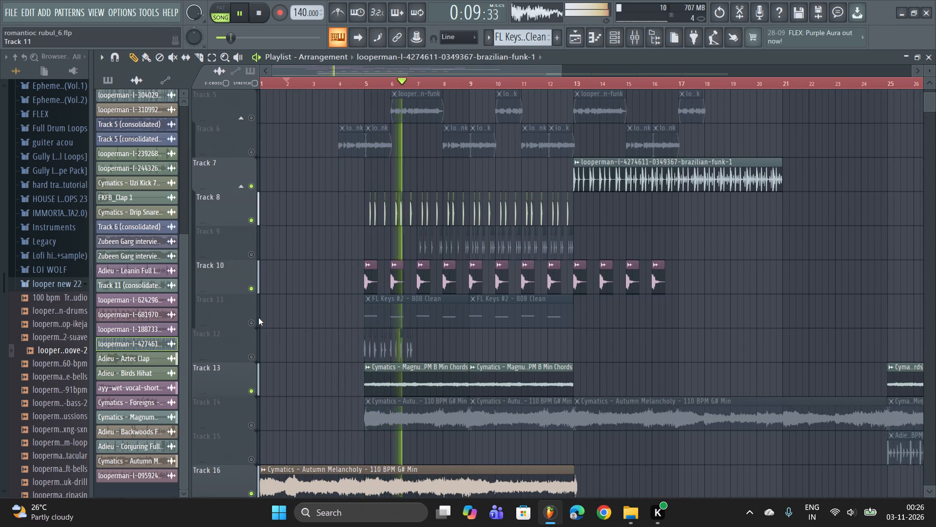
click(253, 318)
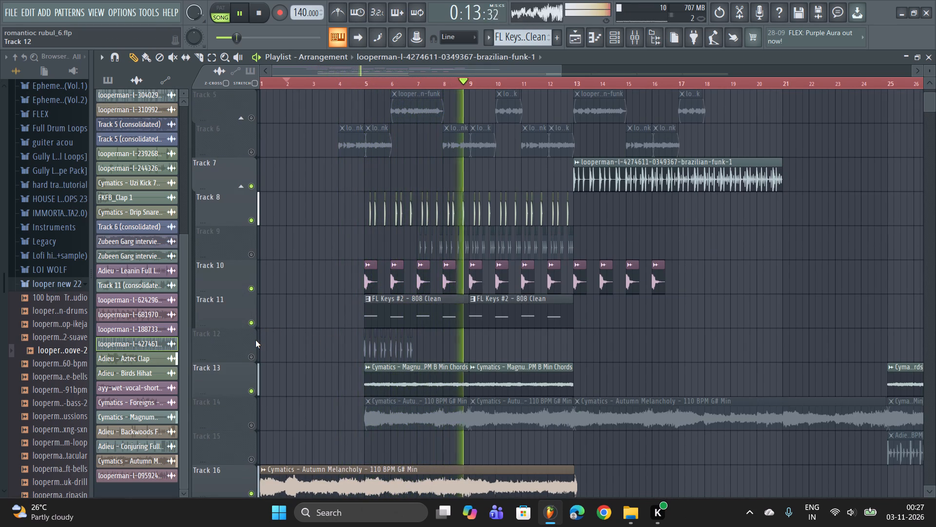
key(ctrl+s)
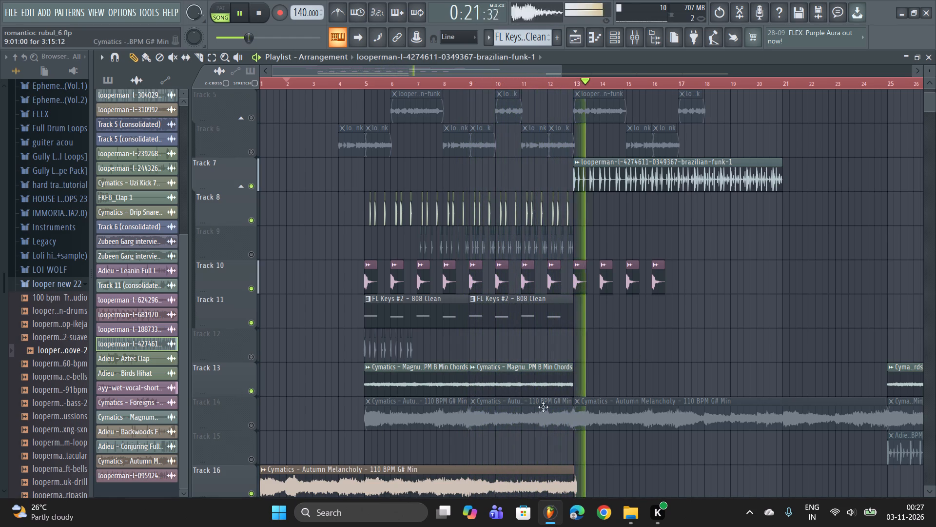
Fill the Track 13 gap from bar 13 to bar 25 with three Cymatics Magnum Opus chord clips placed end to end.
click(566, 387)
click(578, 385)
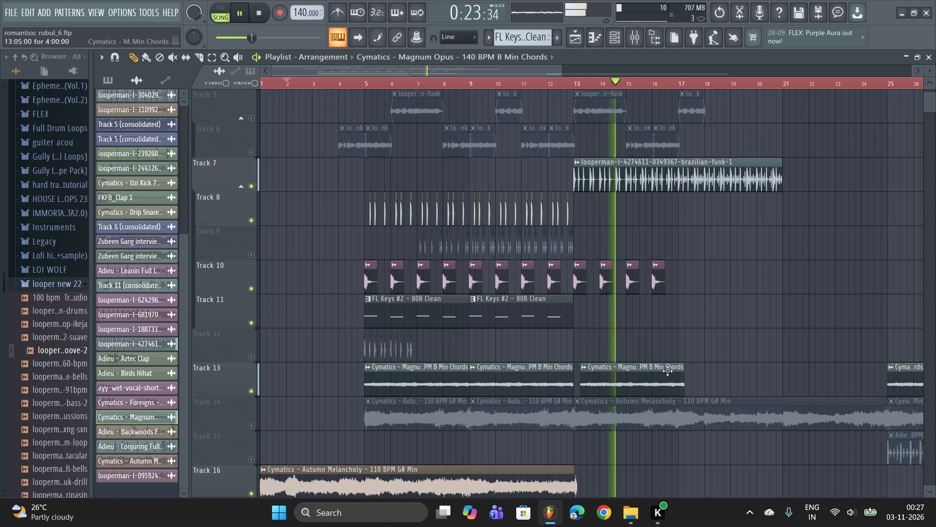
drag(647, 371, 643, 376)
click(686, 376)
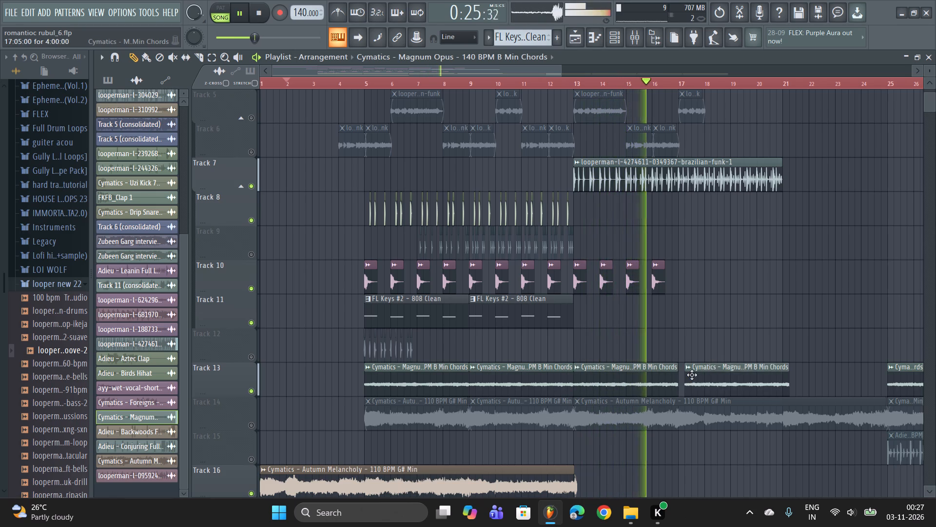
drag(750, 374, 741, 377)
right_click(798, 309)
scroll(802, 310, down, 4)
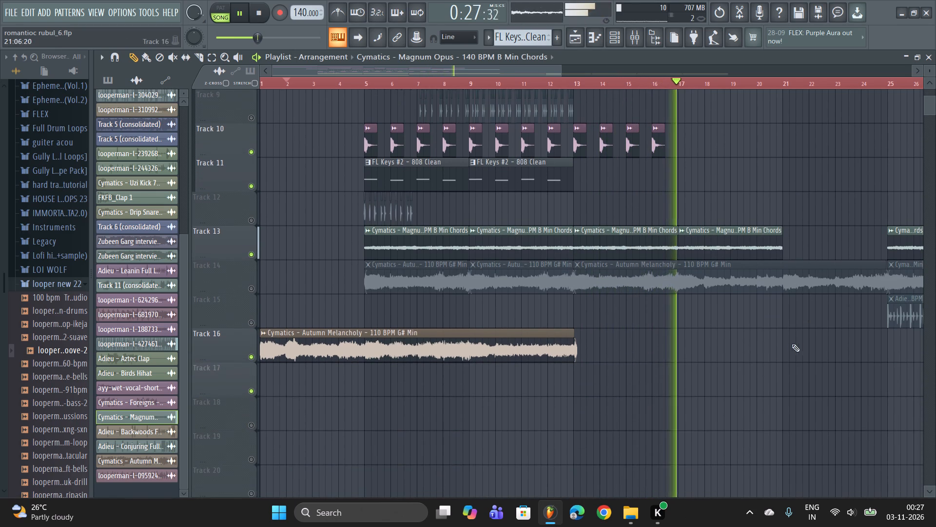
scroll(760, 367, up, 3)
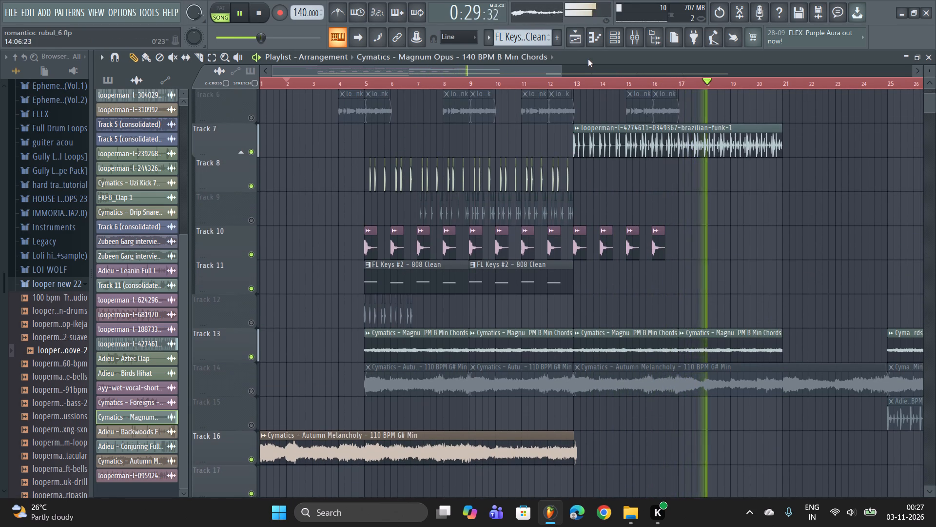
drag(561, 69, 746, 97)
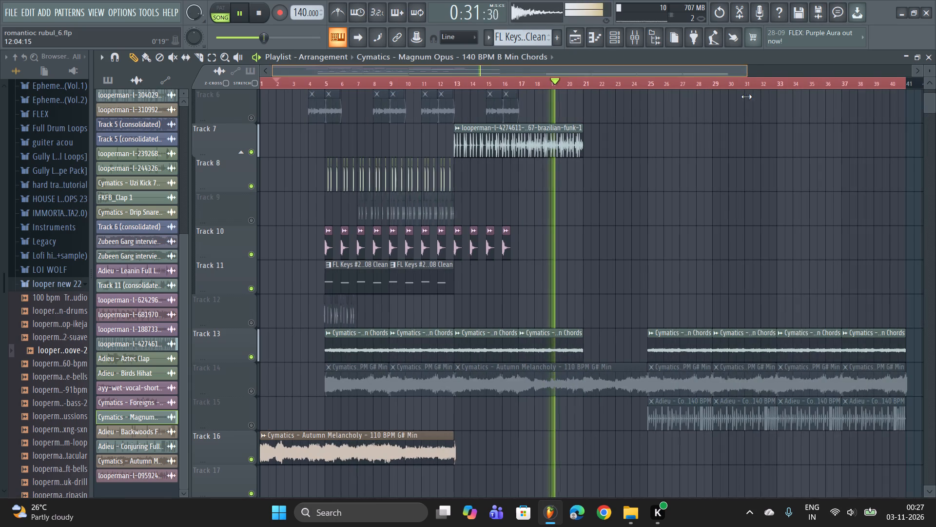
drag(746, 97, 747, 97)
click(583, 350)
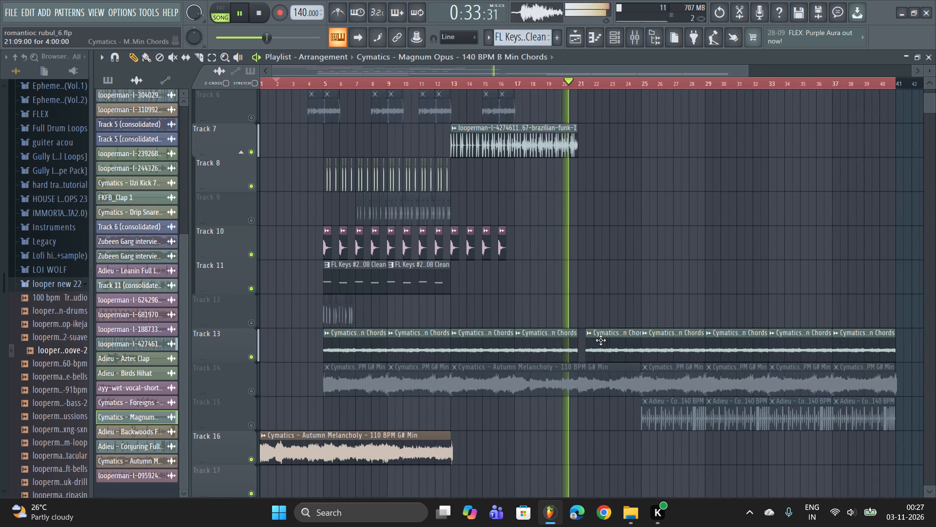
drag(604, 340, 596, 341)
right_click(679, 273)
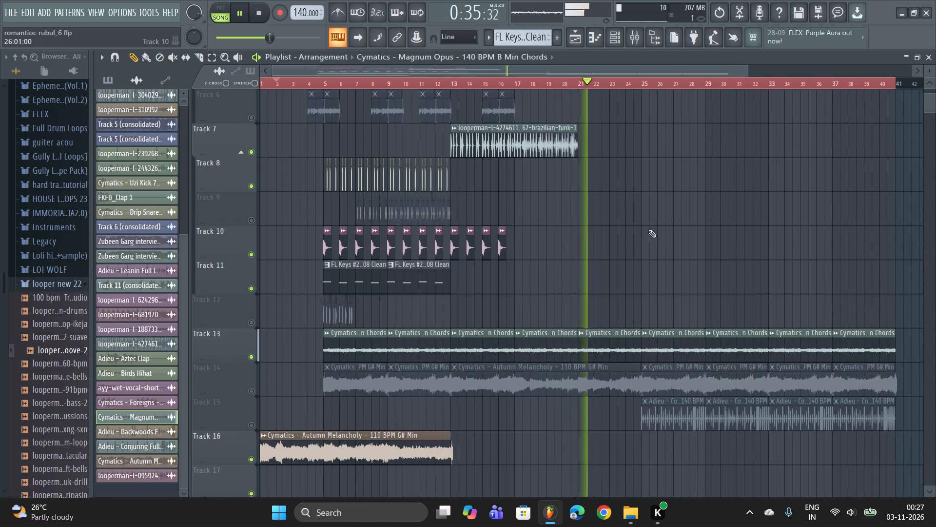
Unmute Track 15 and delete its Adieu Conjuring Full Loop clip at bar 25.
scroll(644, 226, up, 2)
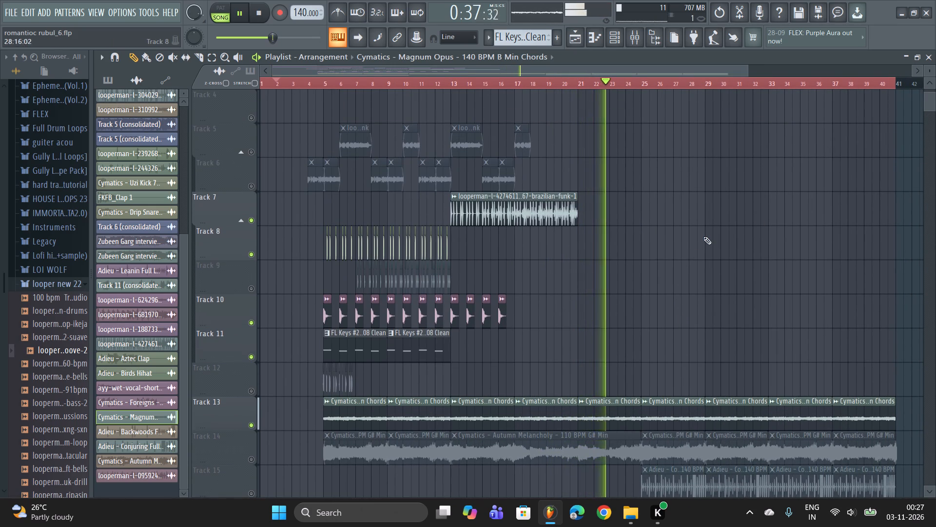
scroll(674, 299, down, 3)
scroll(586, 323, down, 2)
scroll(577, 310, up, 9)
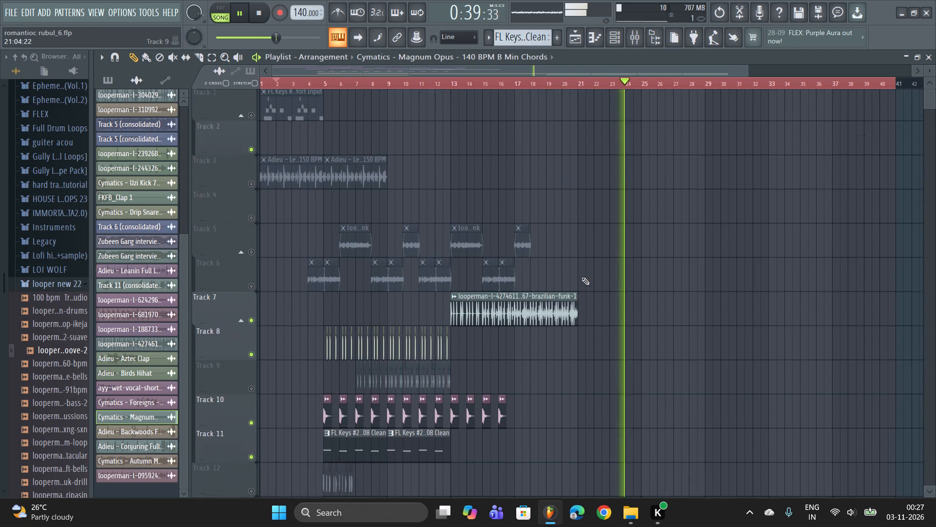
scroll(588, 256, up, 4)
scroll(588, 256, down, 8)
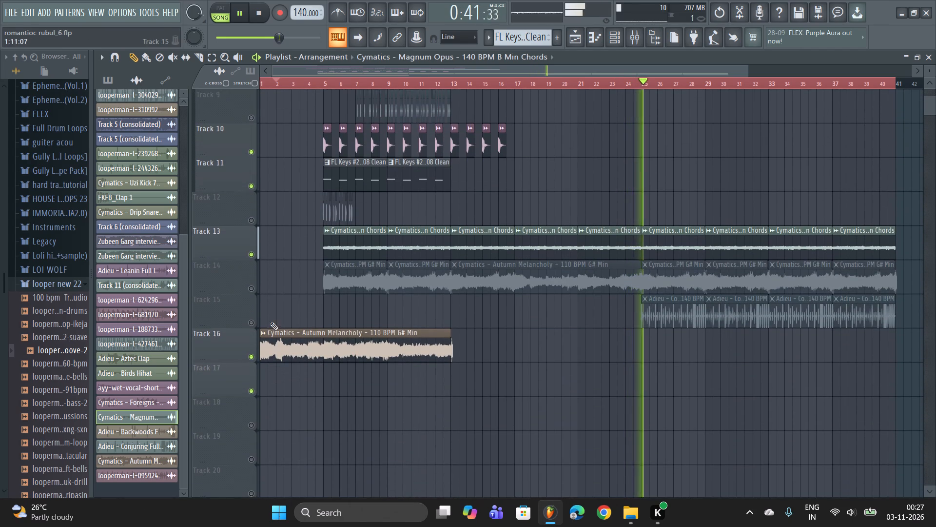
click(252, 320)
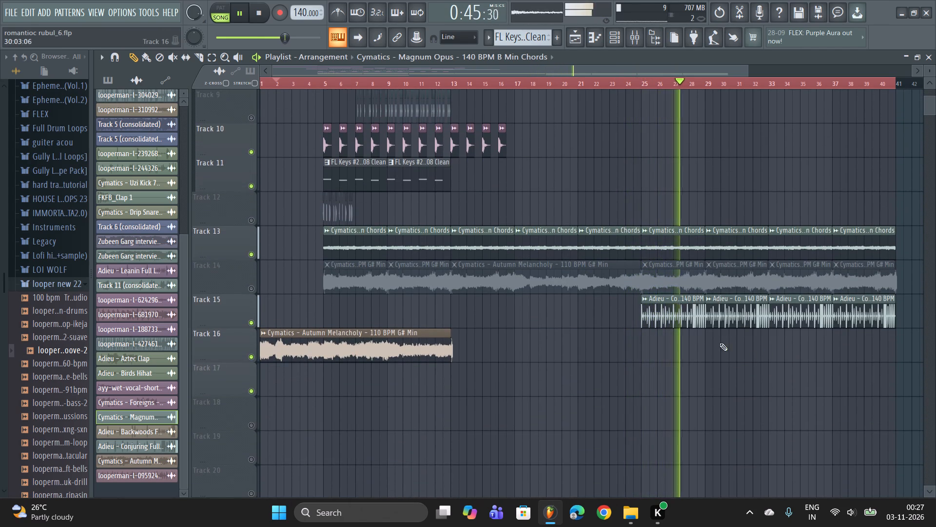
right_click(688, 314)
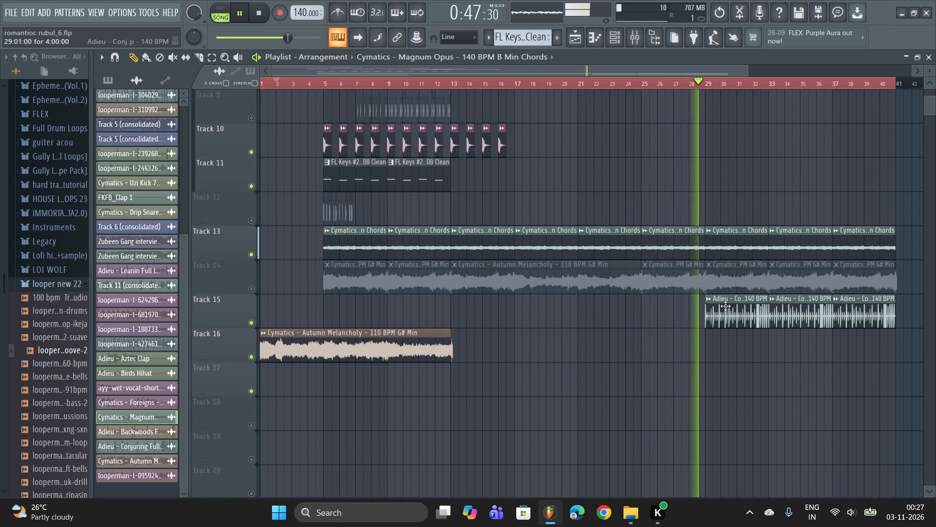
Try the Track 15 Adieu Conjuring clip from bar 29 at bar 5, play it from about bar 4, and delete it.
drag(729, 308, 395, 287)
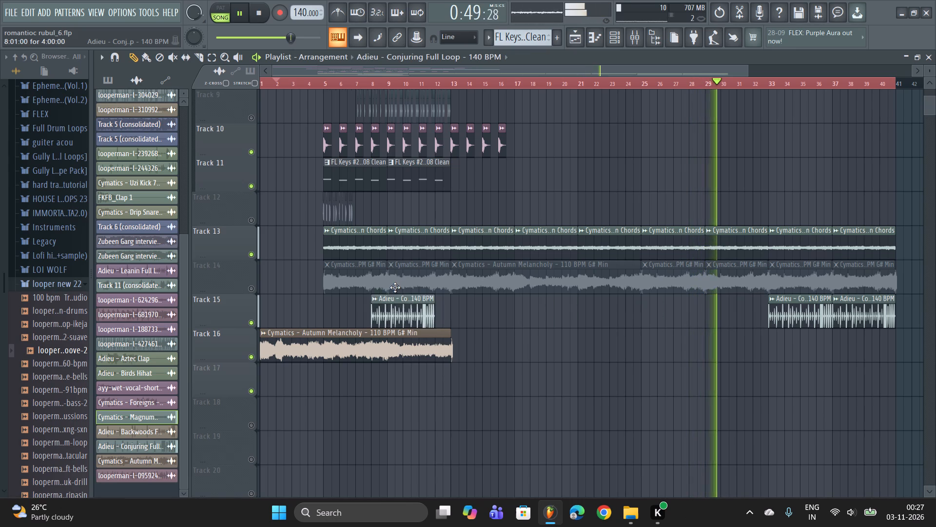
drag(395, 287, 351, 299)
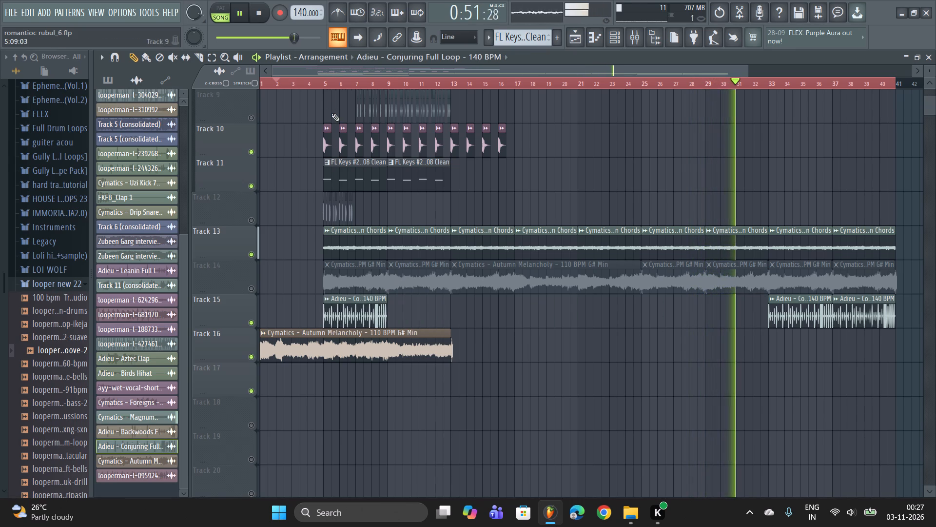
click(315, 84)
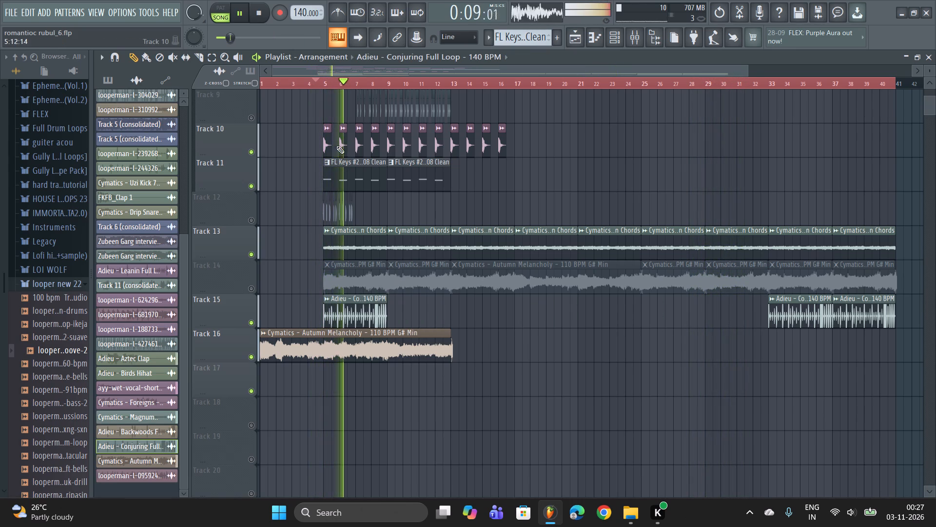
right_click(363, 312)
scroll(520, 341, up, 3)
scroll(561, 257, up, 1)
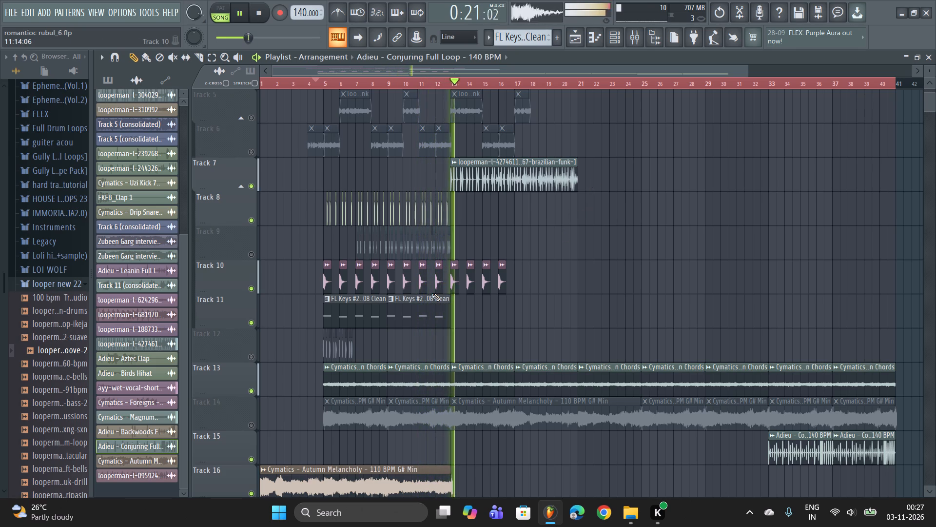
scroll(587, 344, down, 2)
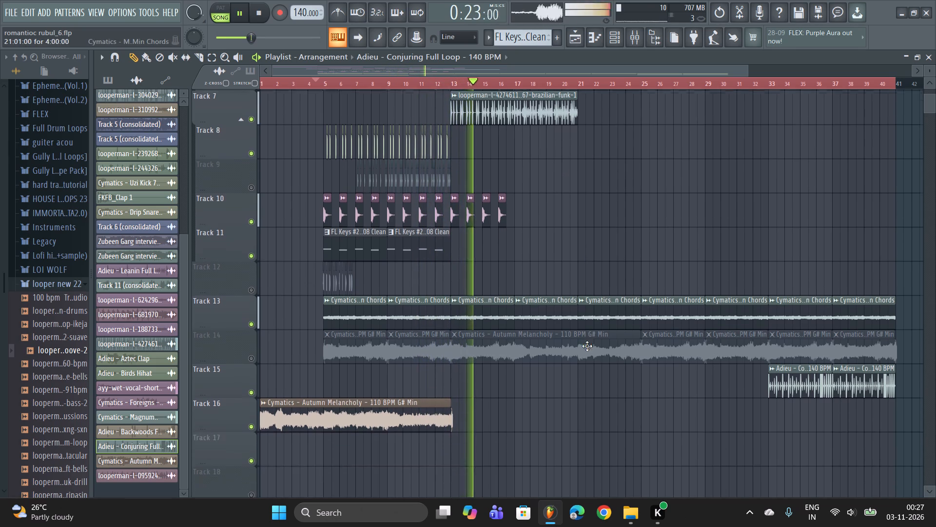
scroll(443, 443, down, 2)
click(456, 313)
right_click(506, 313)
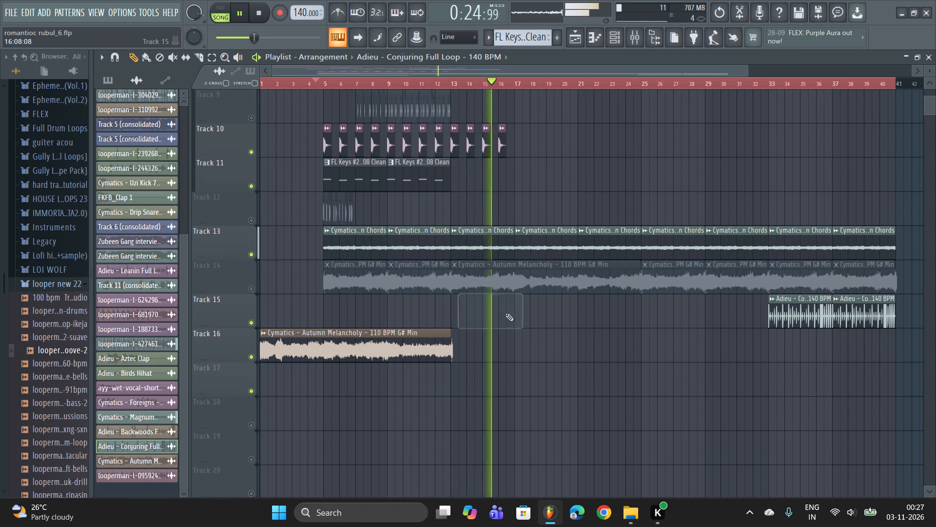
Stop playback and place a copy of the Track 16 Cymatics Autumn Melancholy clip directly after the first, starting at bar 13.
key(space)
click(421, 344)
click(507, 346)
drag(570, 343, 524, 363)
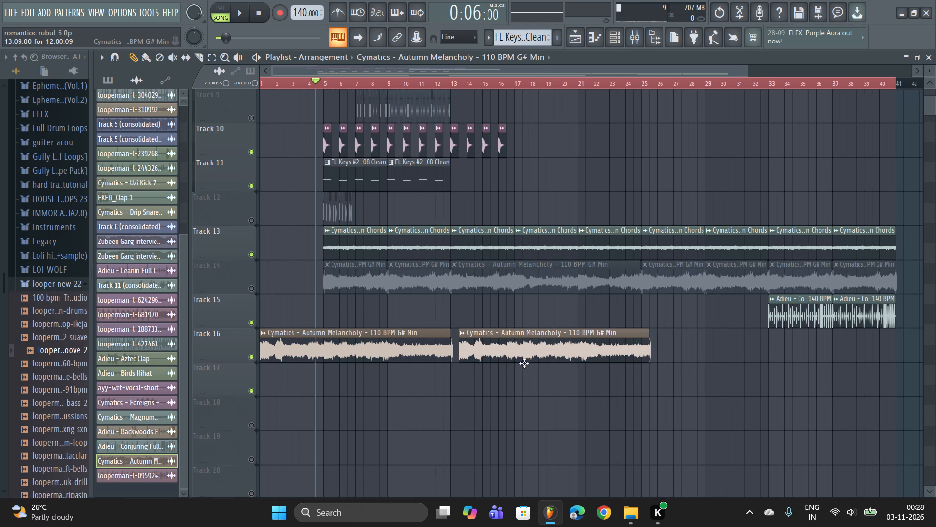
drag(524, 363, 513, 368)
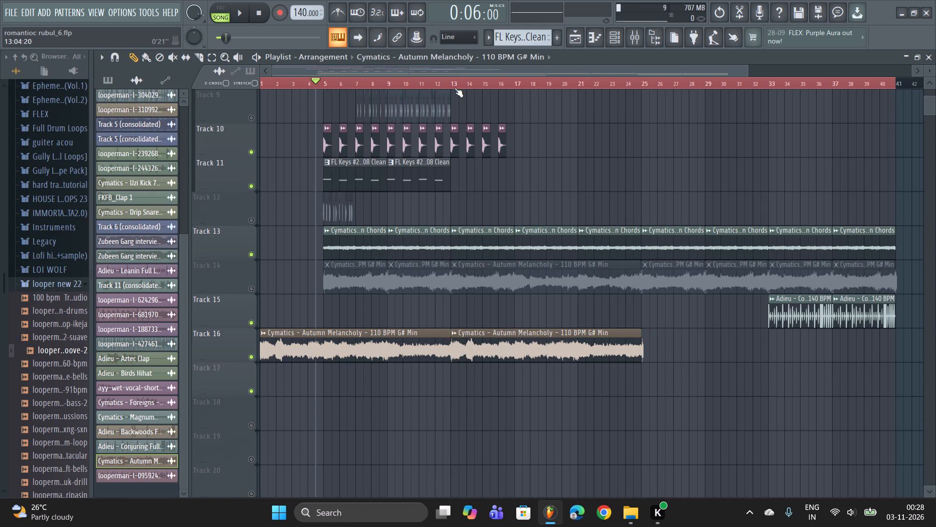
Play the arrangement from bar 13 and review how the tracks line up over the following bars.
click(454, 88)
key(space)
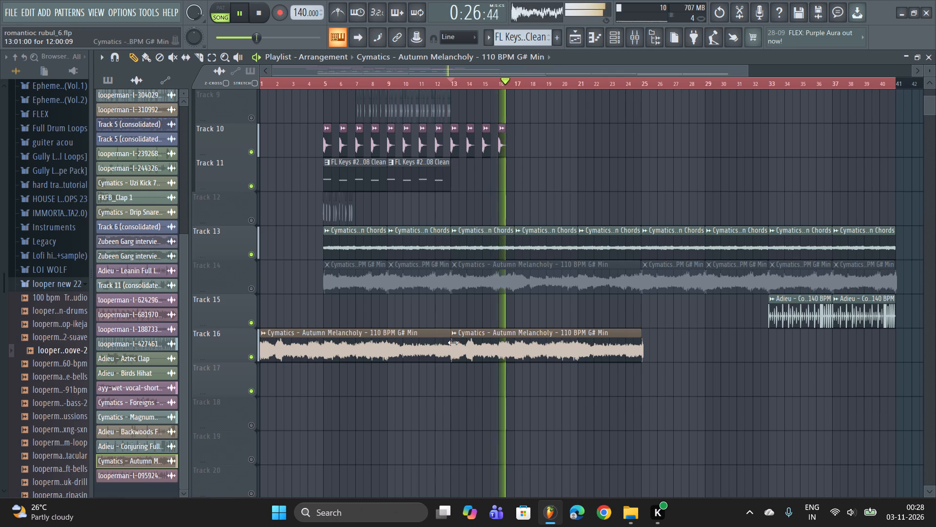
right_click(683, 379)
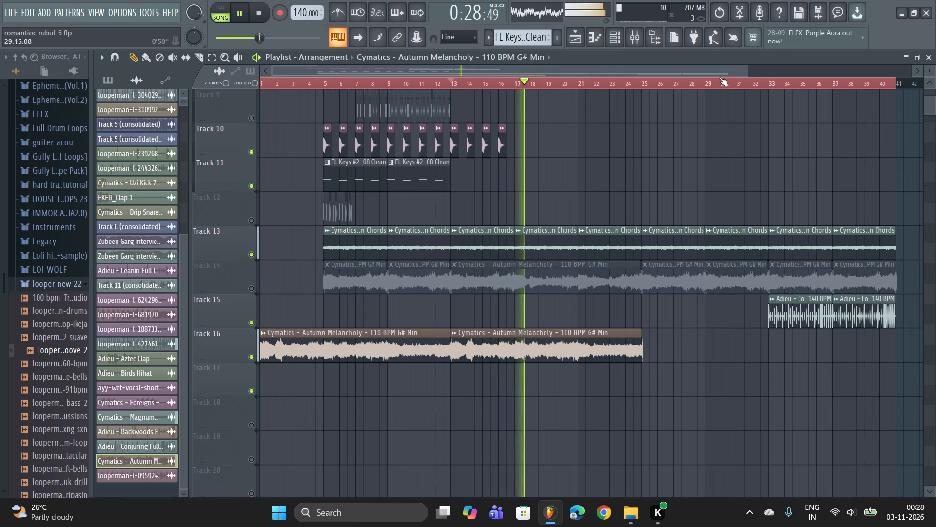
scroll(720, 78, up, 3)
scroll(637, 143, up, 4)
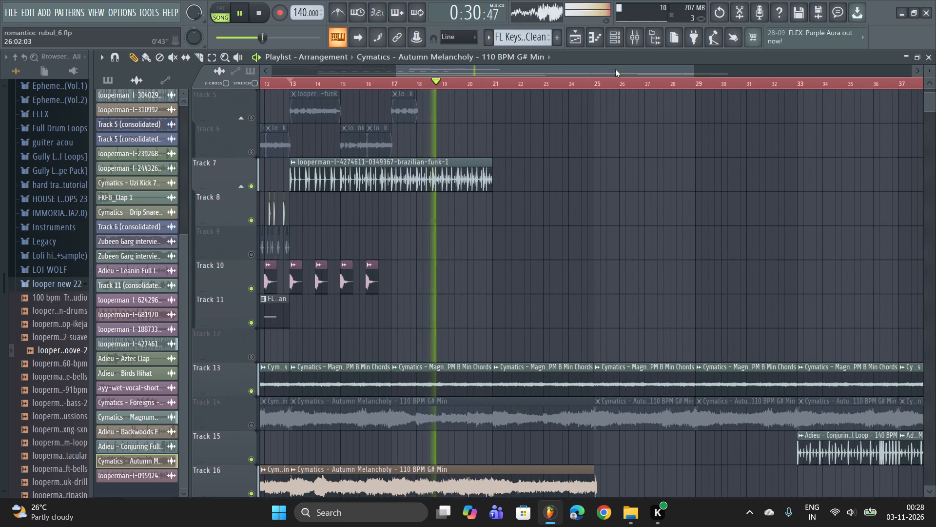
drag(618, 72, 566, 75)
scroll(559, 127, up, 4)
scroll(559, 129, down, 4)
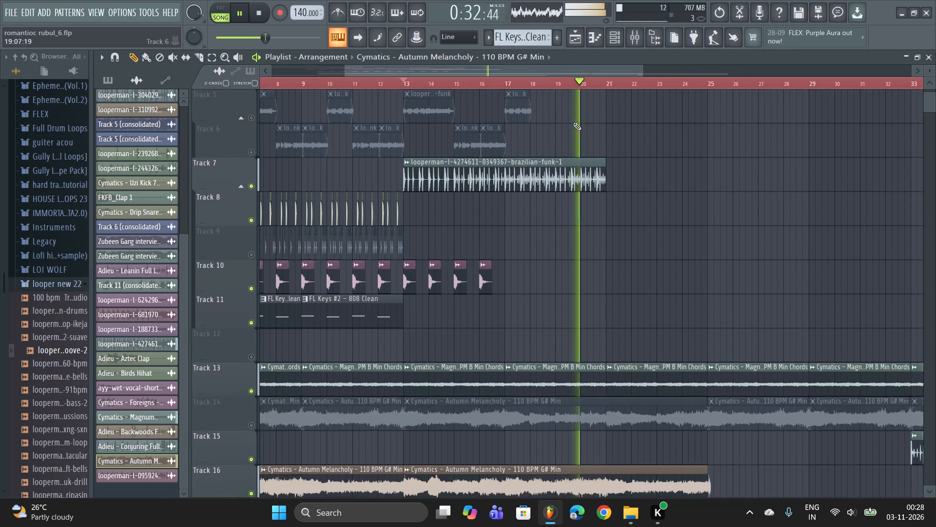
scroll(594, 112, down, 4)
scroll(642, 130, down, 3)
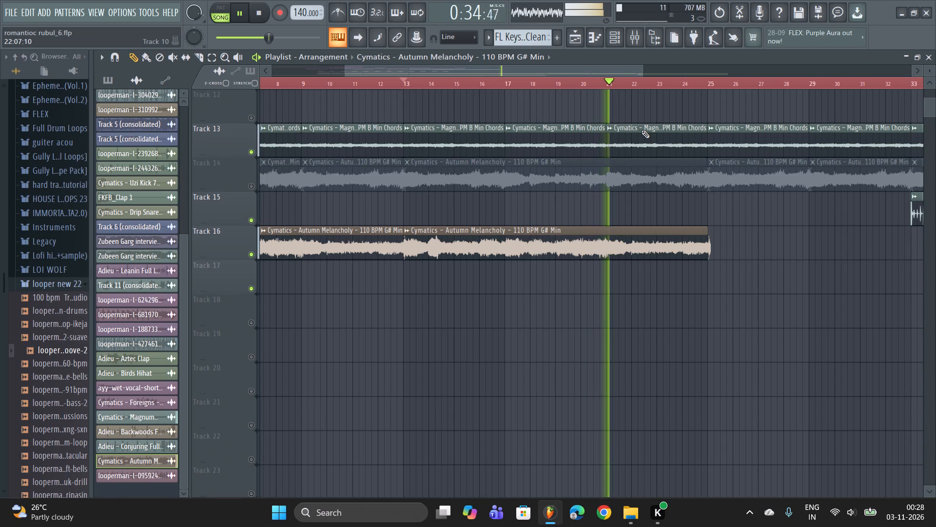
scroll(642, 131, up, 2)
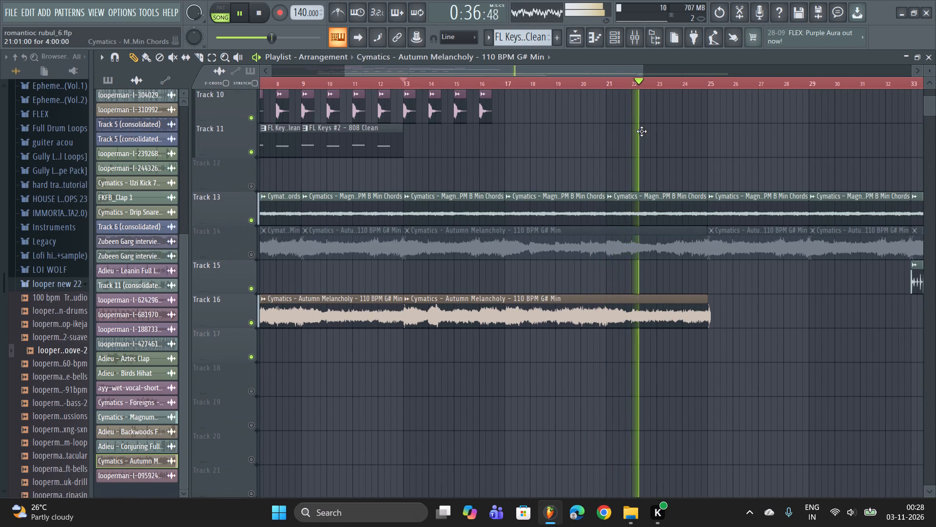
Save the project.
key(ctrl+s)
Place another Cymatics Autumn Melancholy clip on Track 16 directly after the existing ones, starting at bar 25.
scroll(642, 134, up, 6)
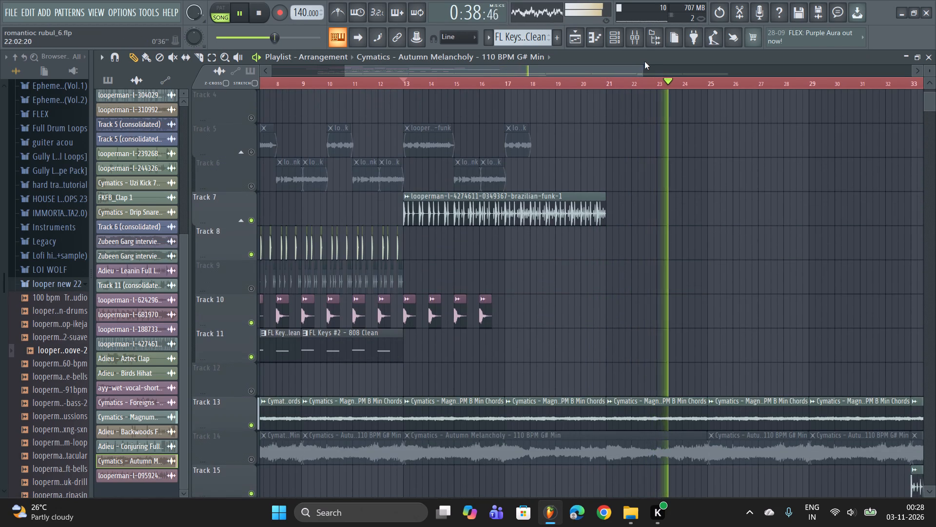
click(644, 66)
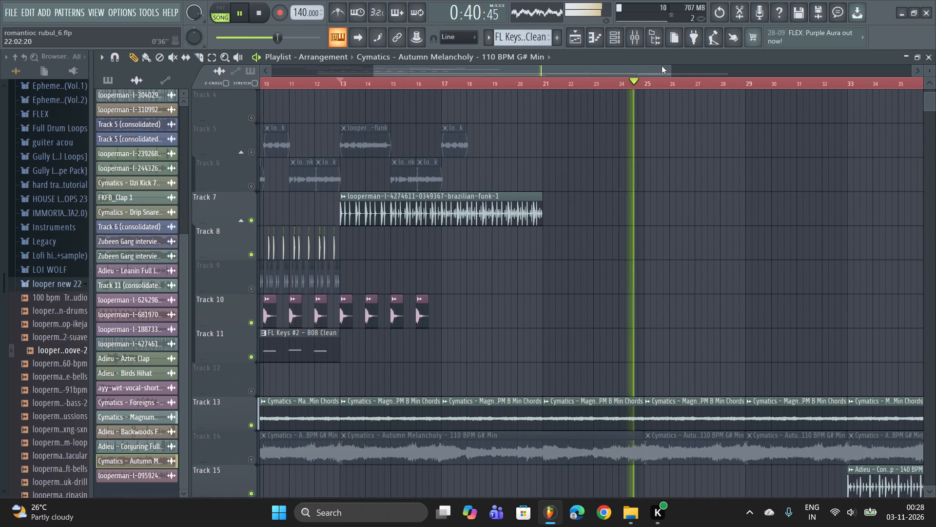
drag(669, 65, 853, 127)
scroll(678, 221, down, 4)
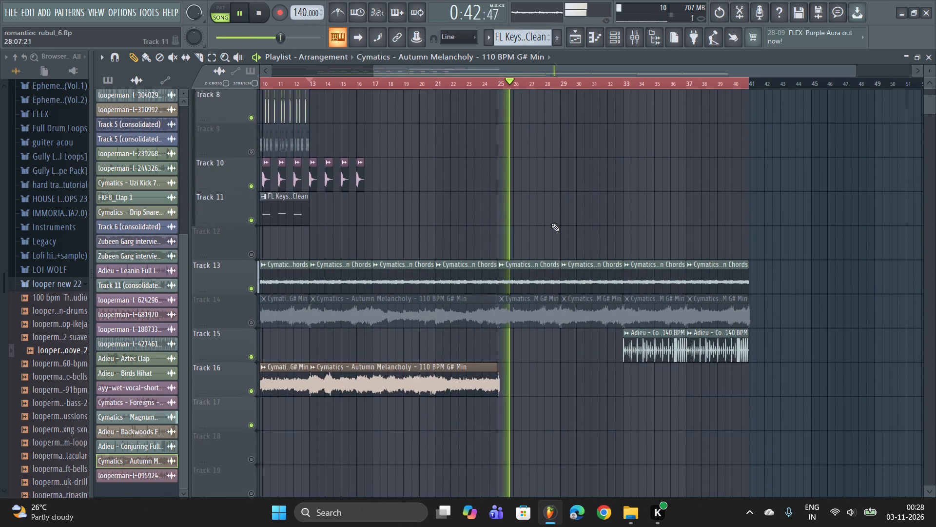
scroll(551, 223, down, 2)
click(490, 315)
click(505, 314)
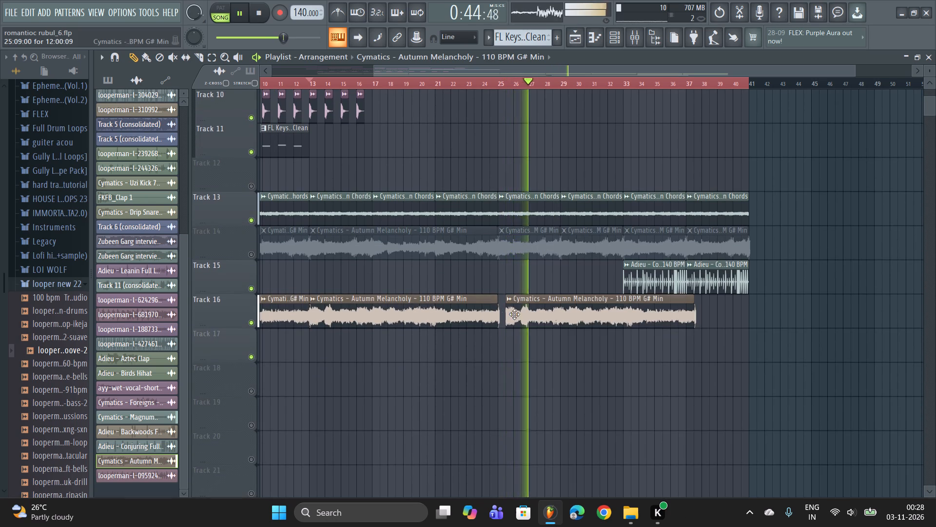
drag(557, 315, 552, 316)
right_click(597, 375)
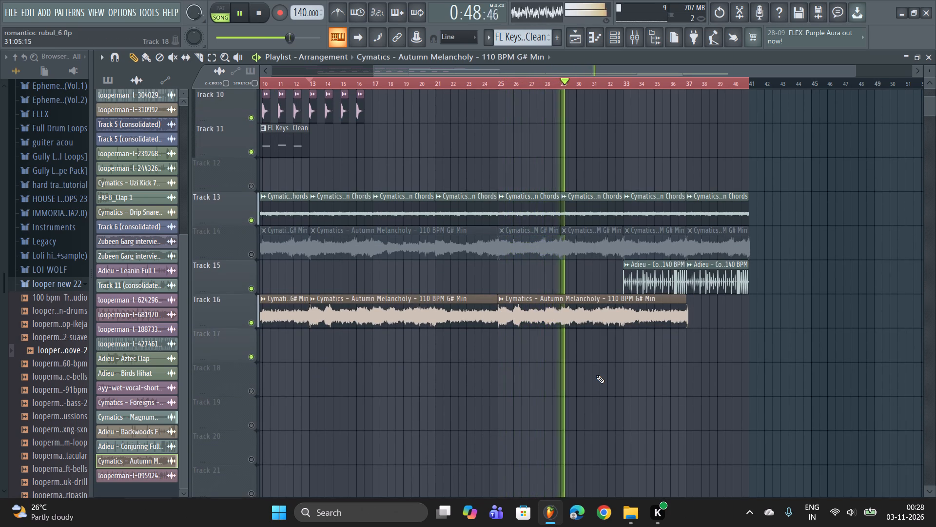
Add one more Cymatics Autumn Melancholy clip on Track 16, aligned to start at bar 37.
click(714, 314)
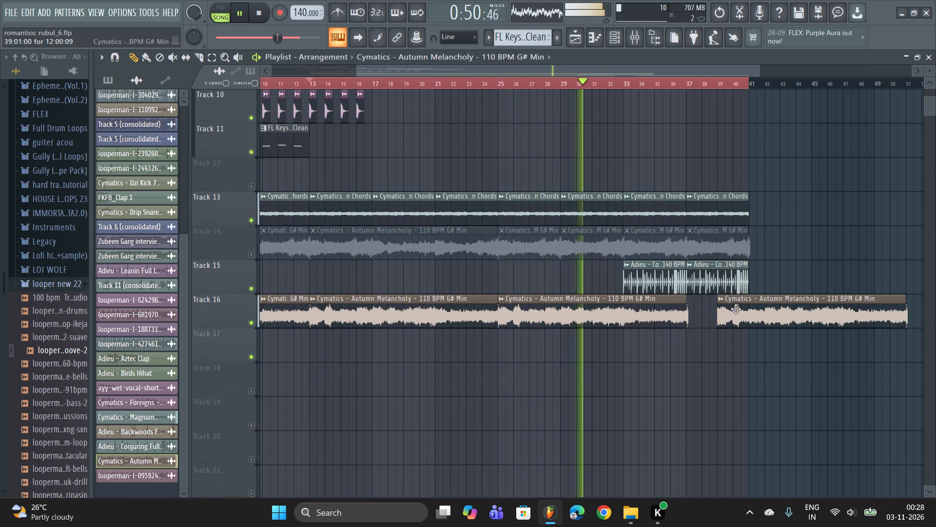
drag(732, 307, 702, 320)
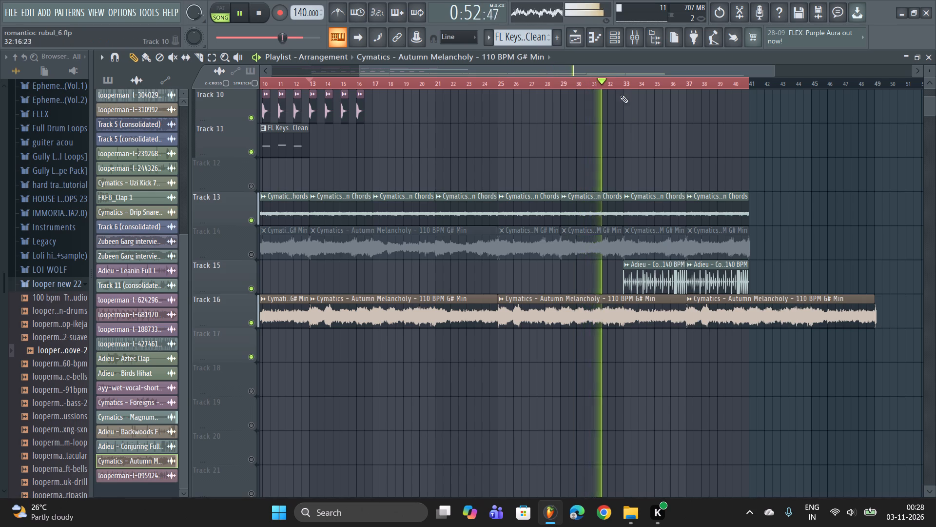
Play the arrangement from just before bar 33 and view the Autumn Melancholy clip's sample settings.
click(617, 84)
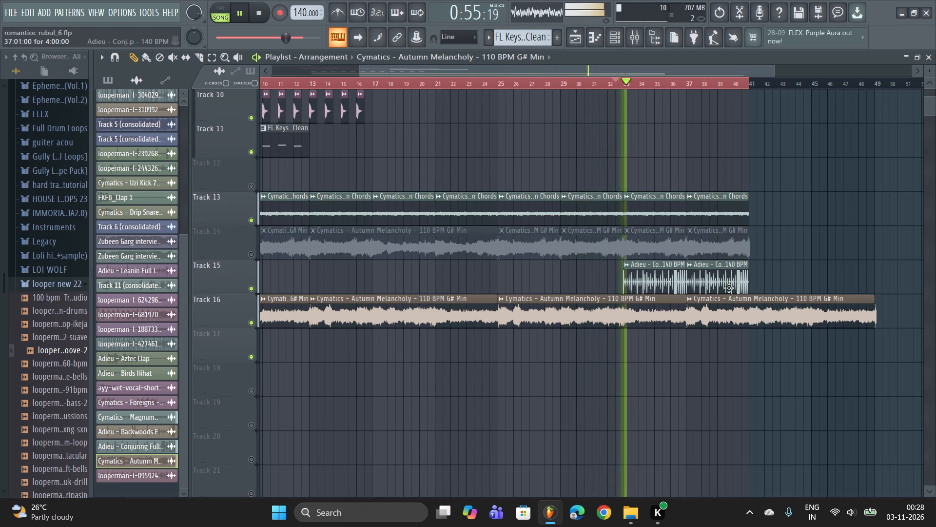
double_click(744, 320)
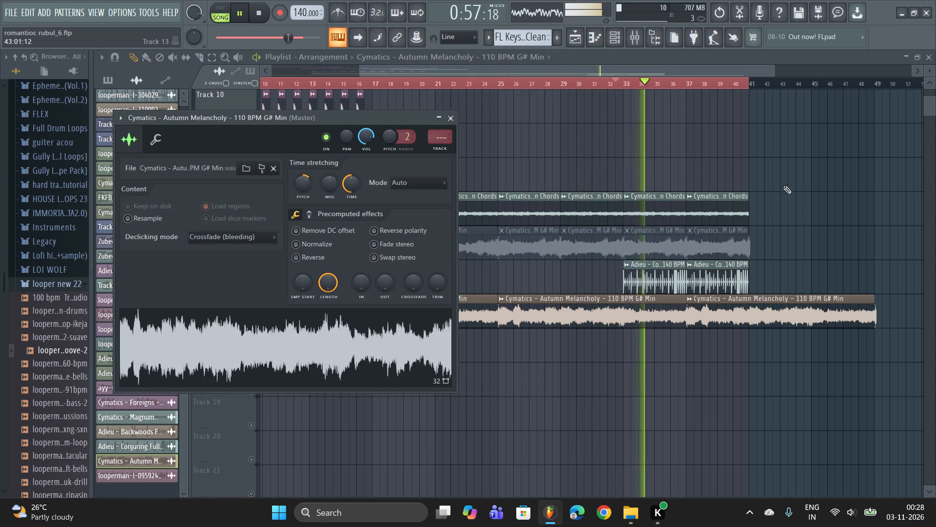
right_click(788, 164)
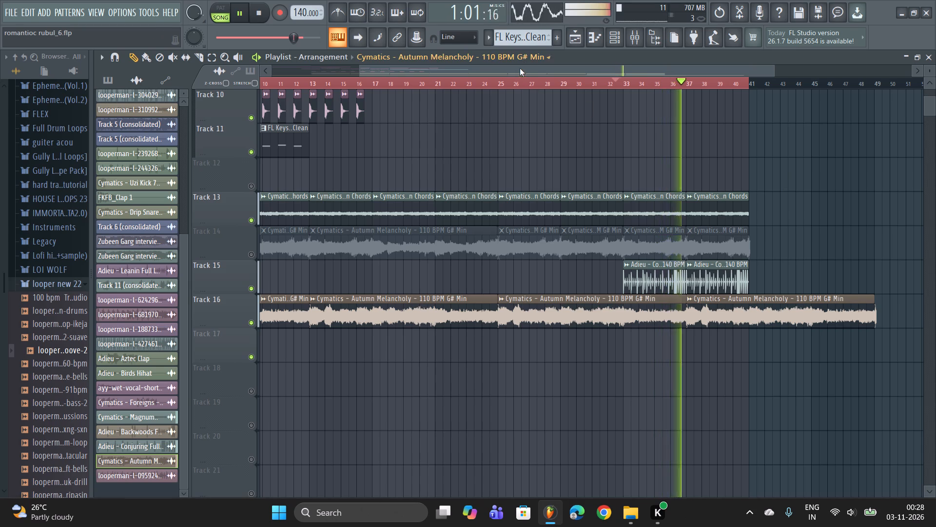
Place a third Adieu Conjuring Full Loop clip on Track 15 directly after the existing two, starting at bar 41.
drag(519, 72, 408, 85)
scroll(398, 120, up, 11)
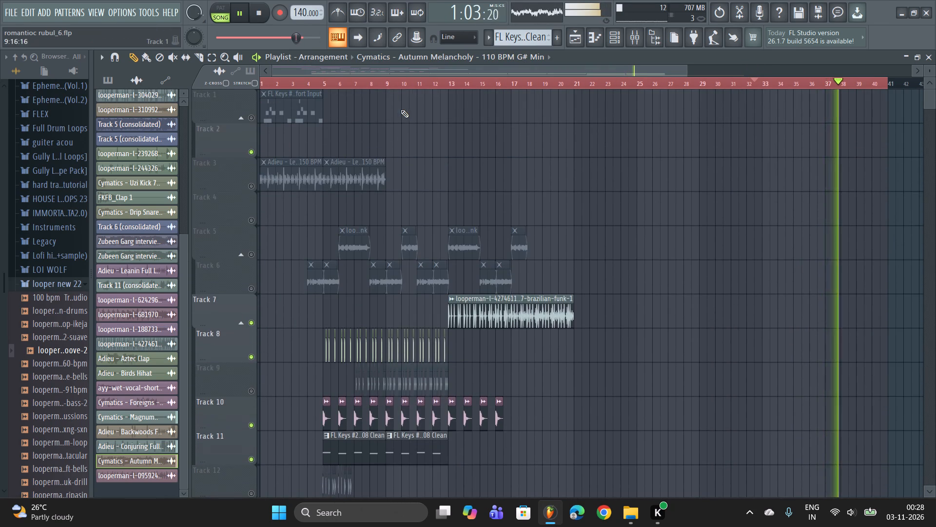
scroll(401, 110, up, 1)
drag(503, 68, 543, 65)
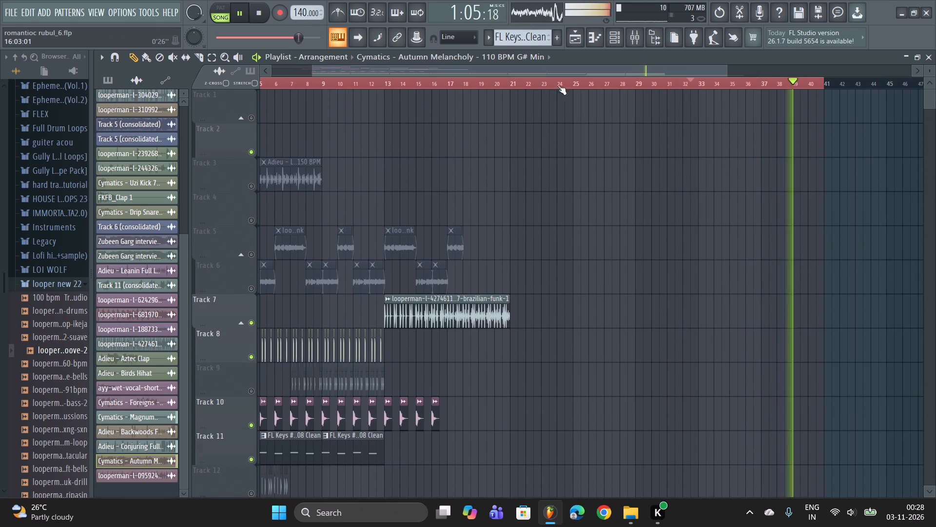
scroll(679, 162, down, 10)
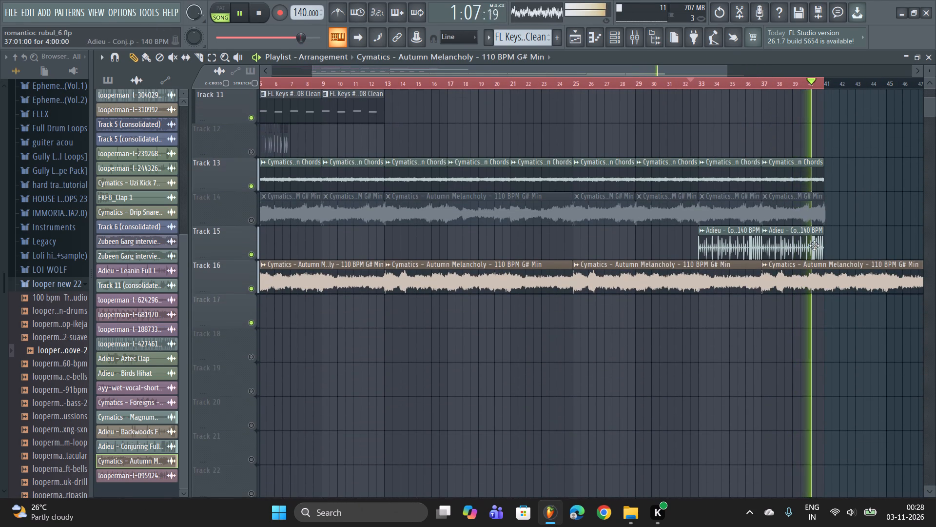
click(814, 245)
click(826, 247)
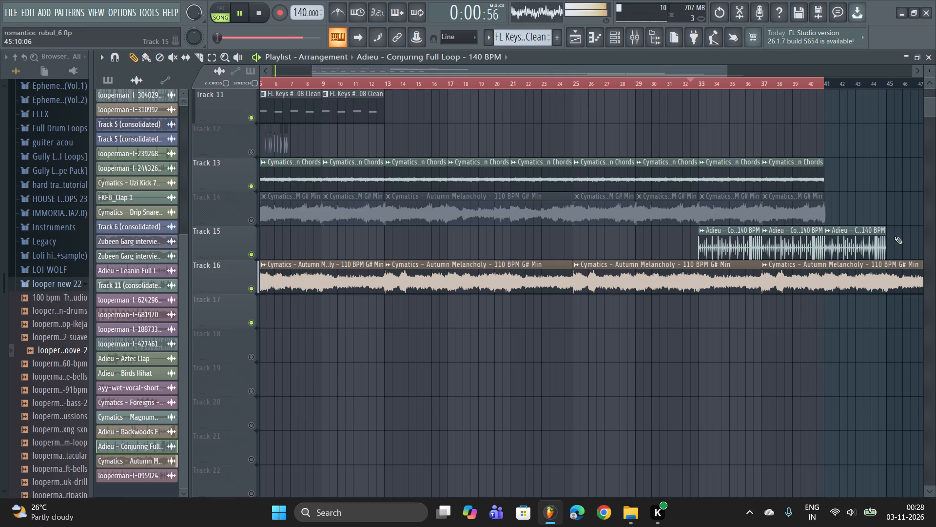
Bring the whole arrangement into view while it plays from the start, and save the project.
right_drag(820, 76, 759, 106)
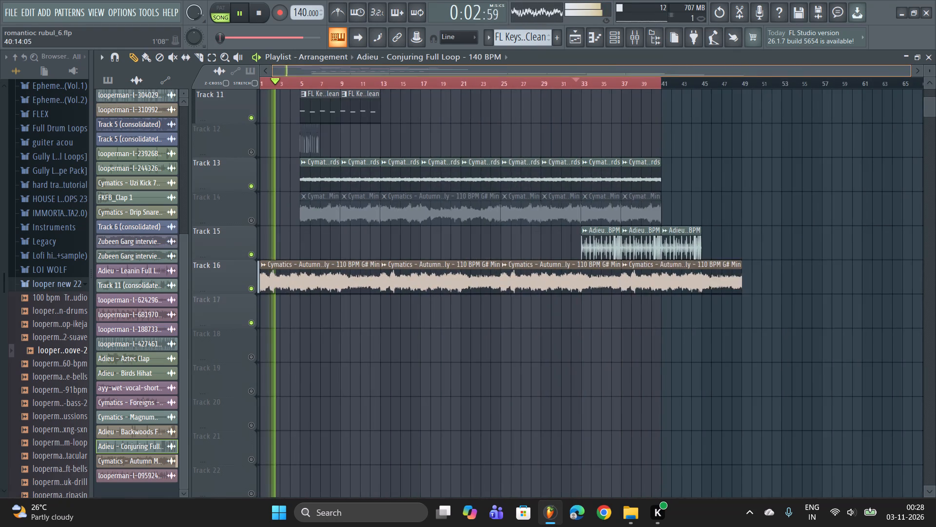
right_drag(759, 106, 767, 109)
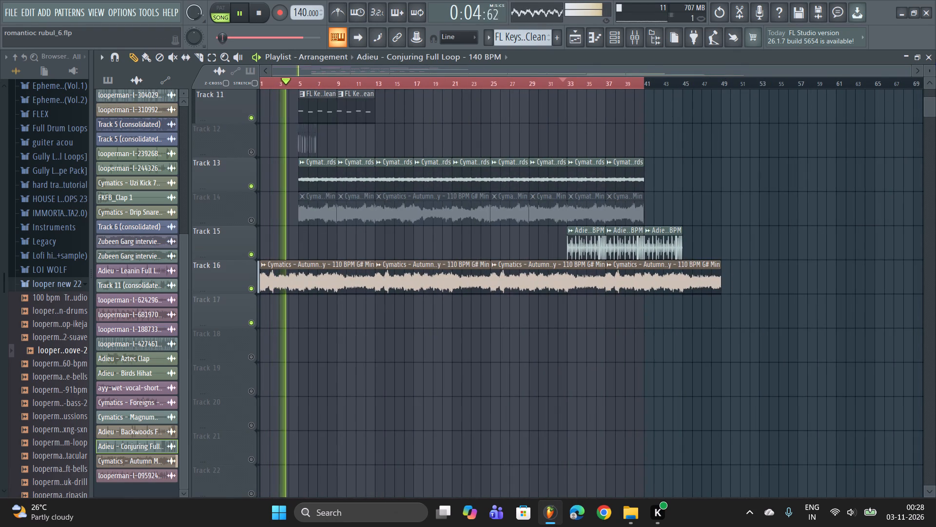
drag(910, 75, 935, 99)
scroll(640, 189, up, 9)
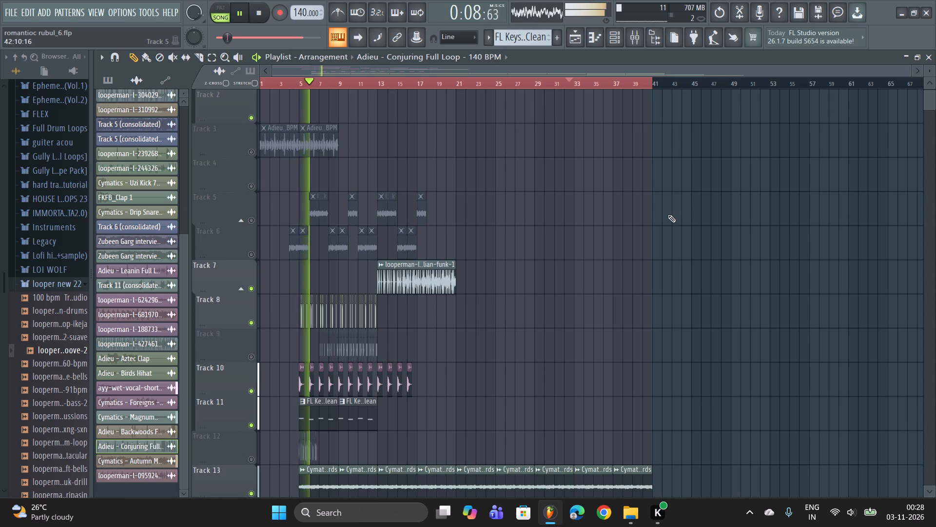
key(ctrl+s)
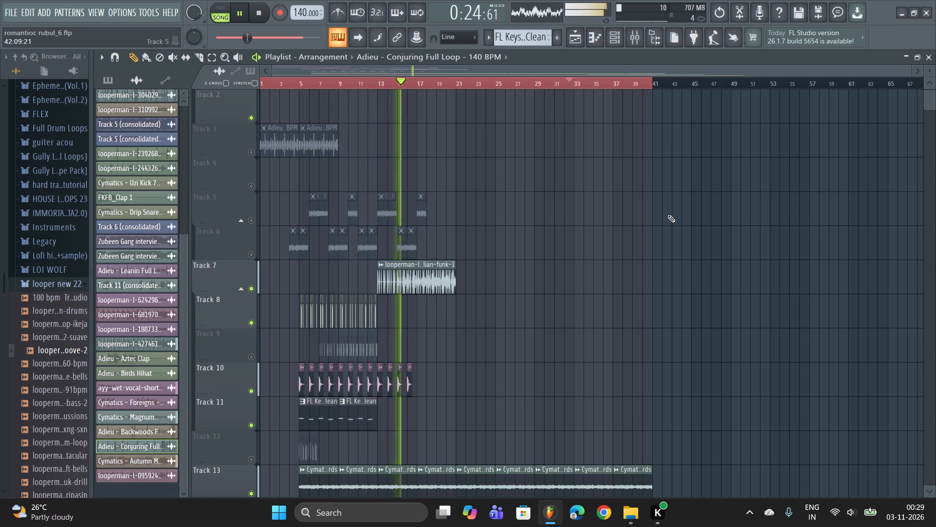
Switch to File Explorer and examine the recent audio files in the Downloads folder.
scroll(571, 177, down, 6)
scroll(559, 261, down, 1)
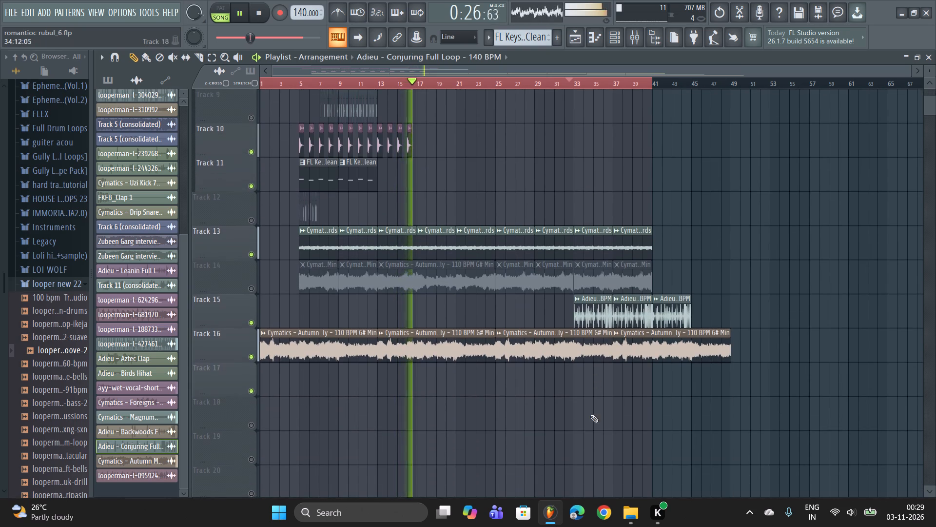
click(628, 510)
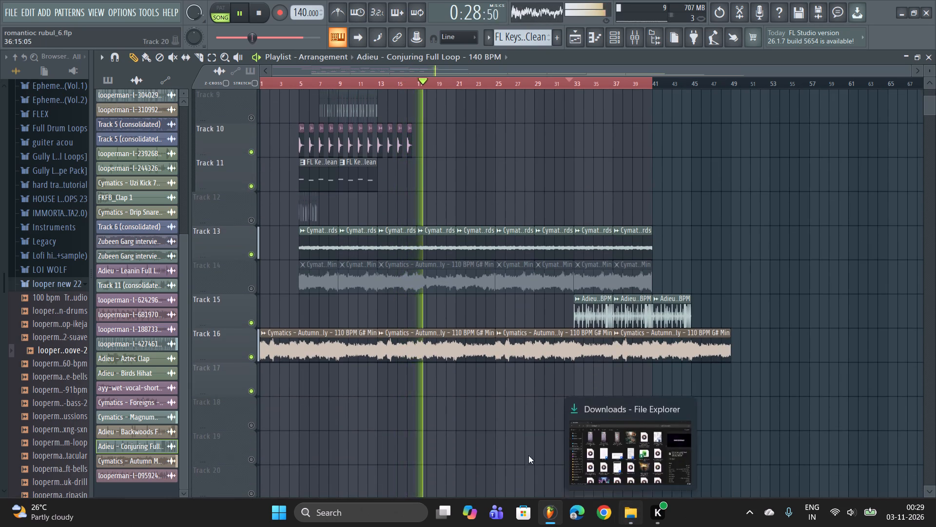
click(67, 222)
scroll(67, 222, up, 4)
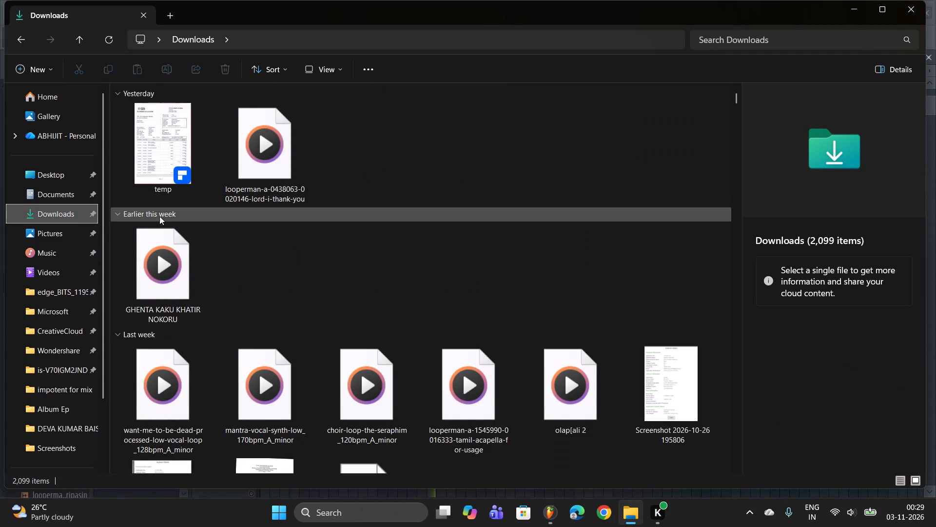
key(alt+Tab)
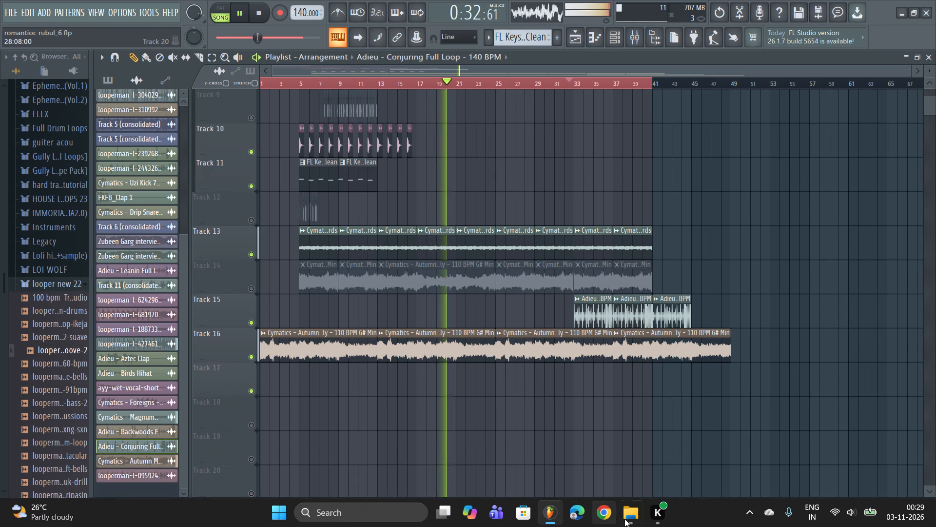
click(635, 514)
scroll(165, 0, up, 1)
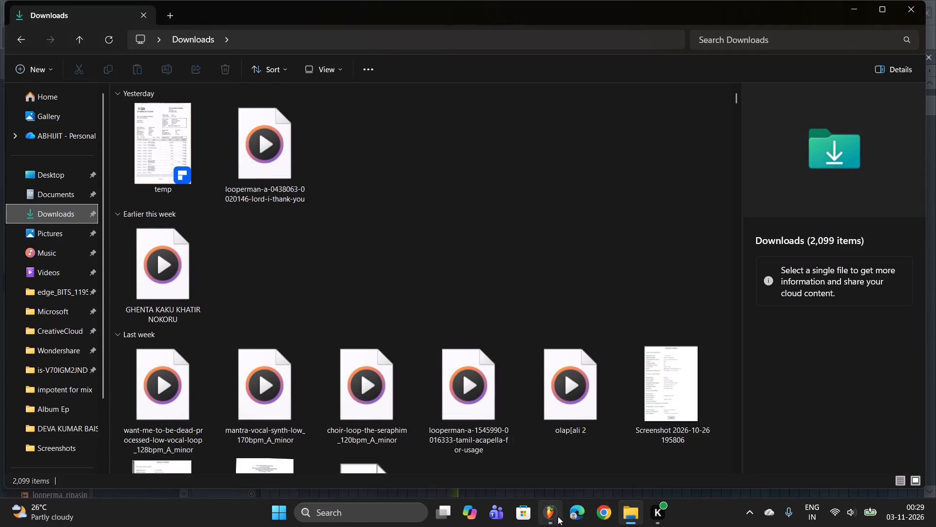
Switch to the Brave browser and close the Houglu Reaction YouTube tab, leaving a new tab open.
click(292, 507)
scroll(302, 483, down, 5)
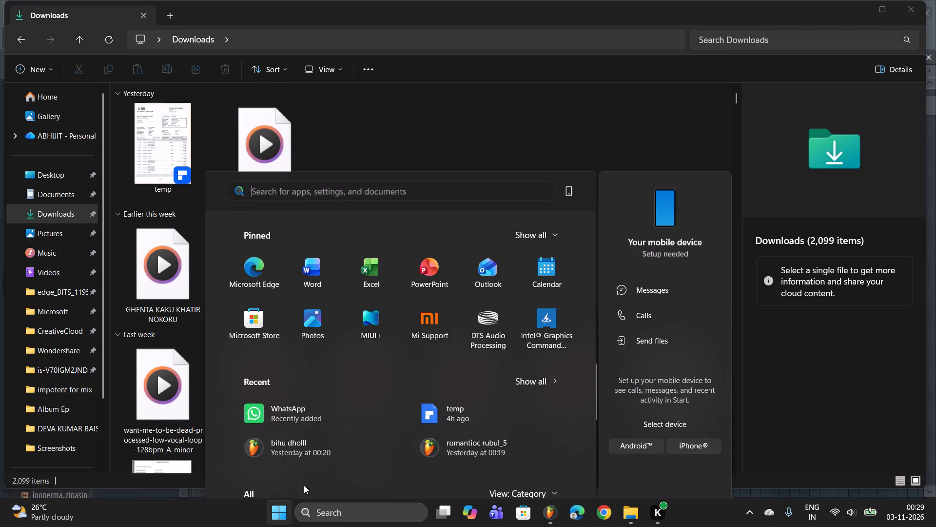
double_click(264, 186)
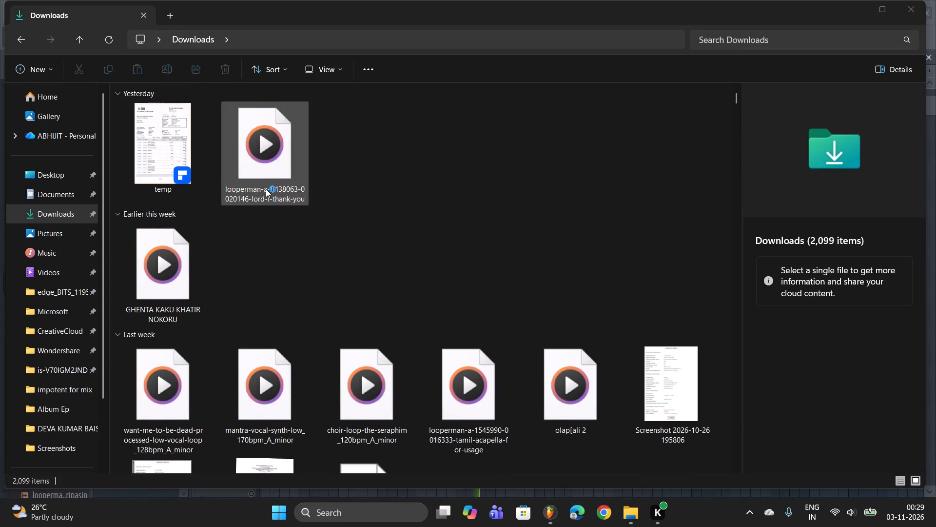
scroll(247, 90, up, 3)
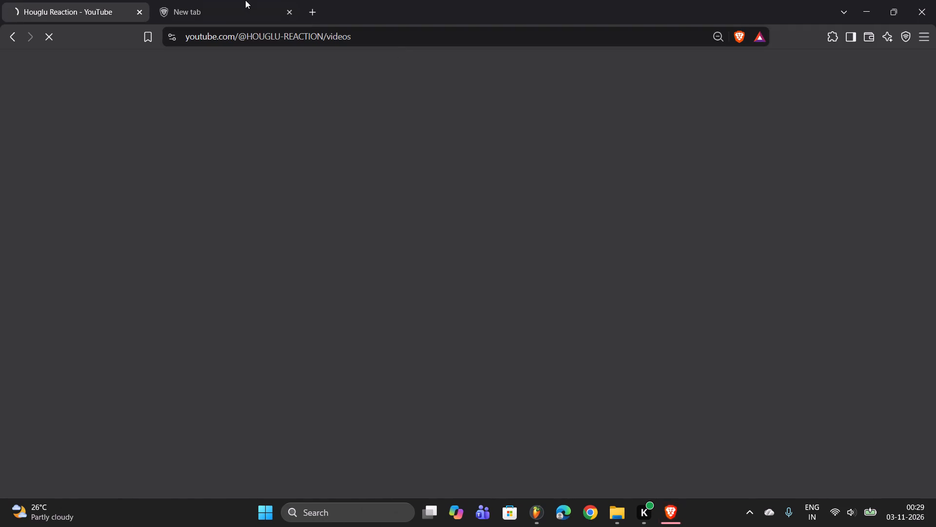
click(245, 0)
click(136, 14)
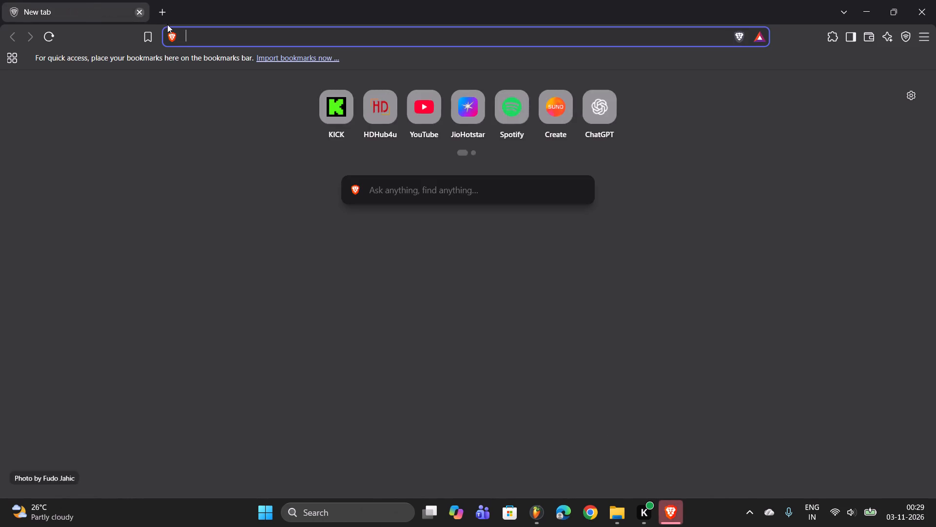
Search the web for "assamese vocal sample".
key(a)
key(s)
key(s)
key(a)
key(m)
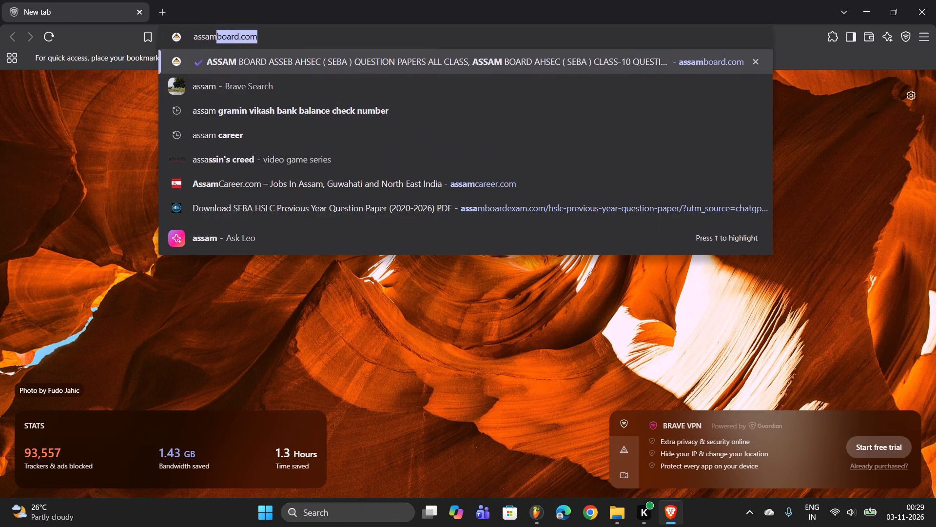
key(e)
key(s)
text(e)
key(space)
key(v)
text(ocal)
key(space)
key(s)
key(a)
key(m)
text(pl)
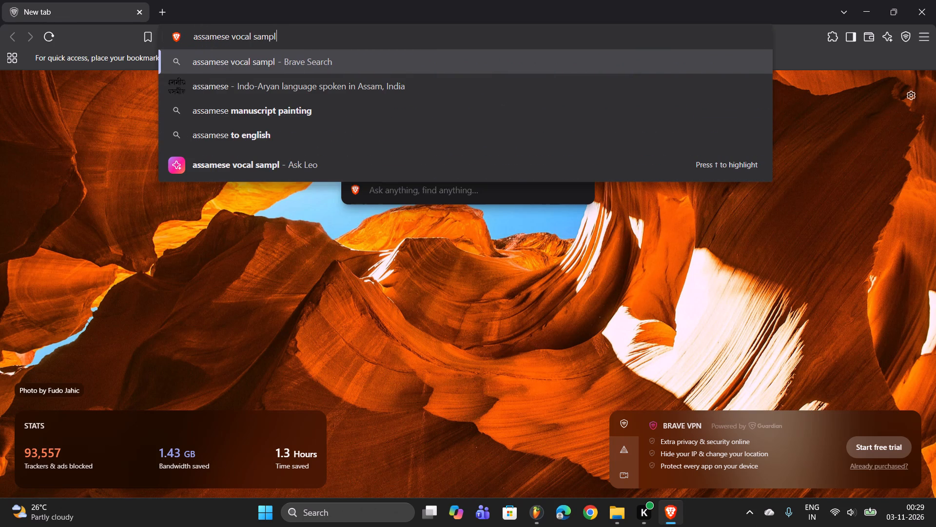
key(e)
key(Return)
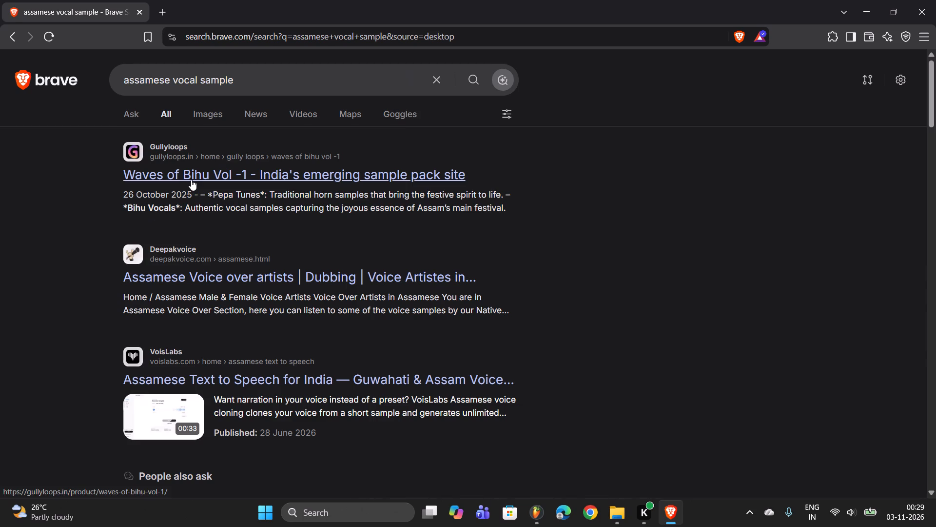
Open the Waves of Bihu Vol -1 result and continue to the Gully Loops product list.
click(191, 180)
scroll(192, 180, up, 2)
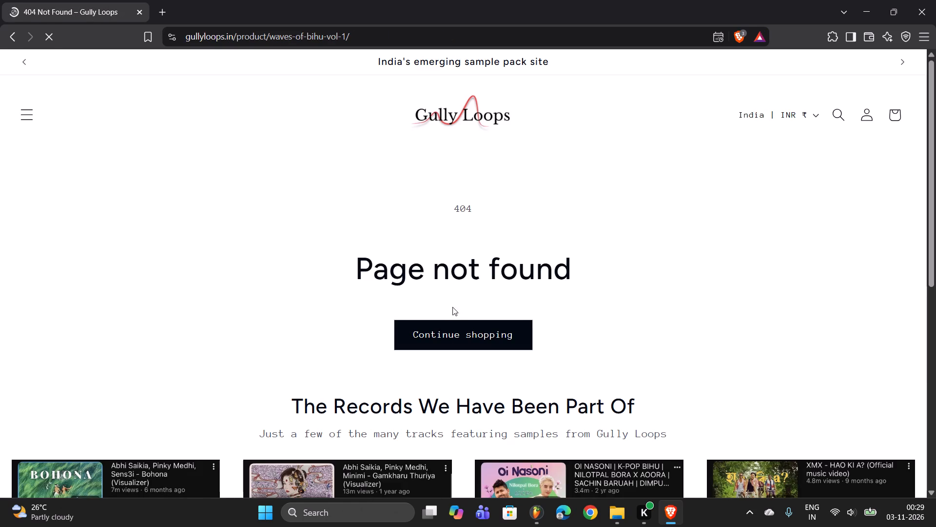
click(445, 330)
scroll(538, 185, down, 1)
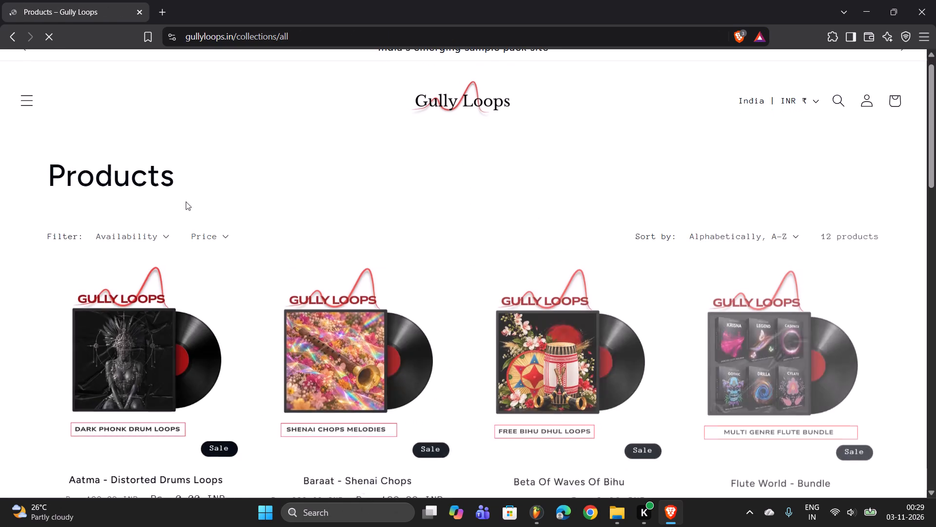
scroll(183, 202, down, 2)
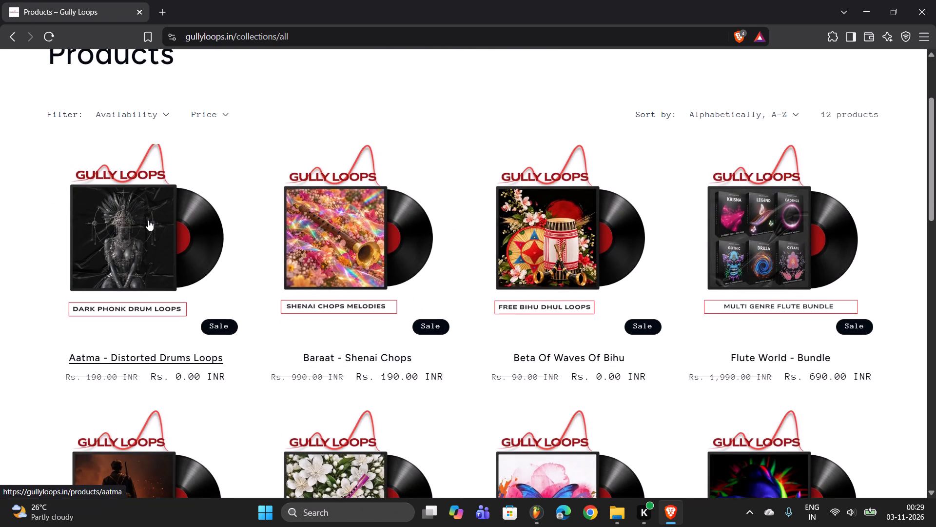
Open the Aatma - Distorted Drums Loops product page and look over its description and loop previews.
click(147, 221)
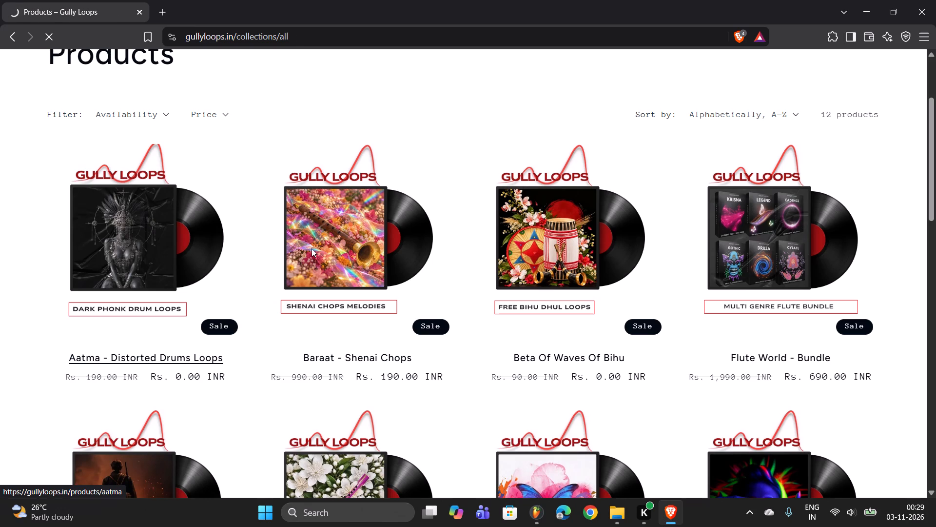
scroll(452, 209, down, 2)
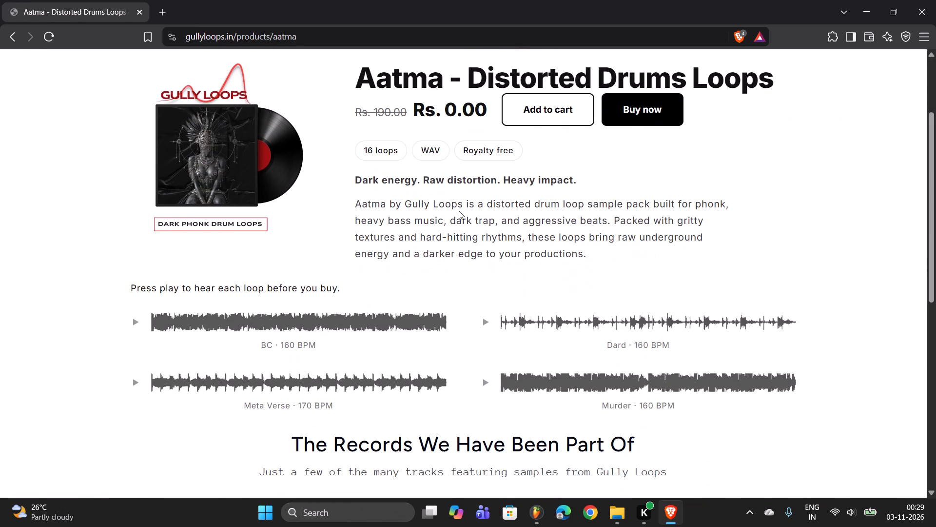
scroll(459, 211, down, 2)
scroll(277, 173, up, 4)
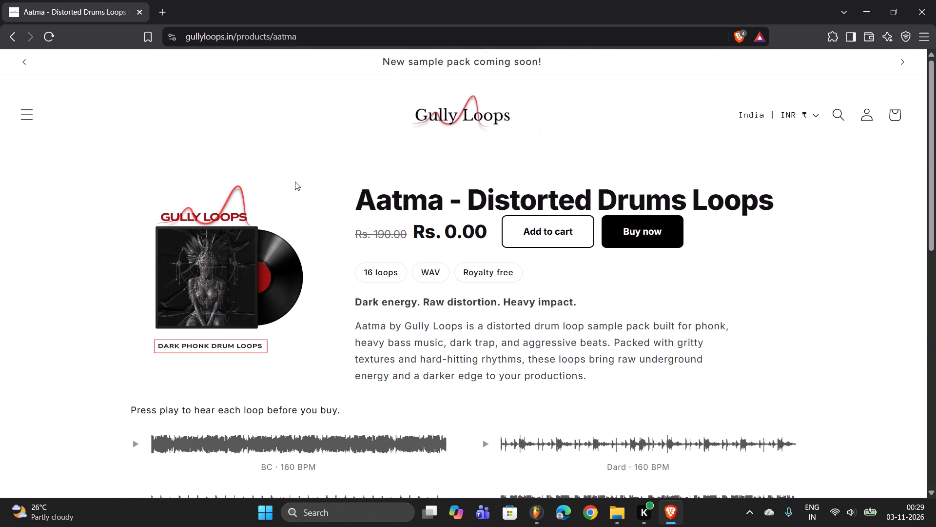
Buy the Aatma - Distorted Drums Loops pack, review the cart and proceed to checkout.
click(655, 226)
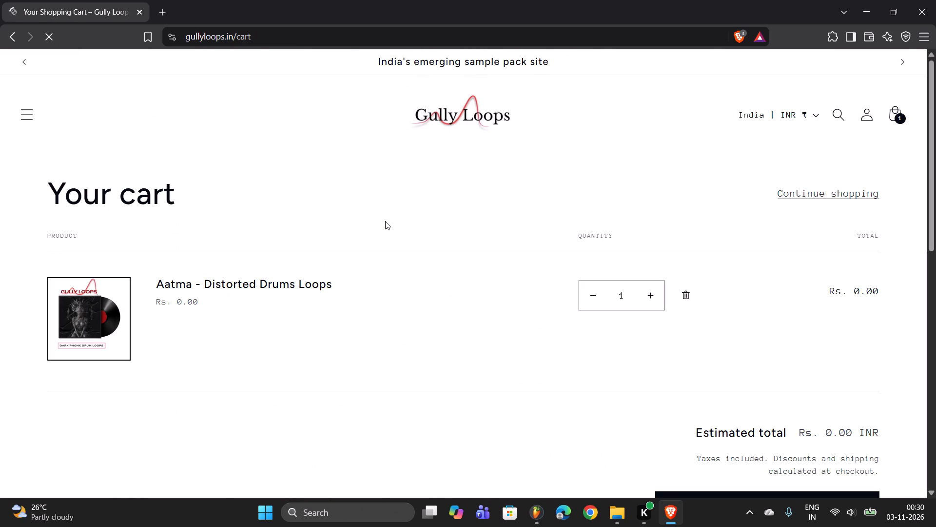
scroll(380, 226, down, 3)
scroll(600, 221, up, 2)
scroll(776, 416, down, 1)
click(772, 375)
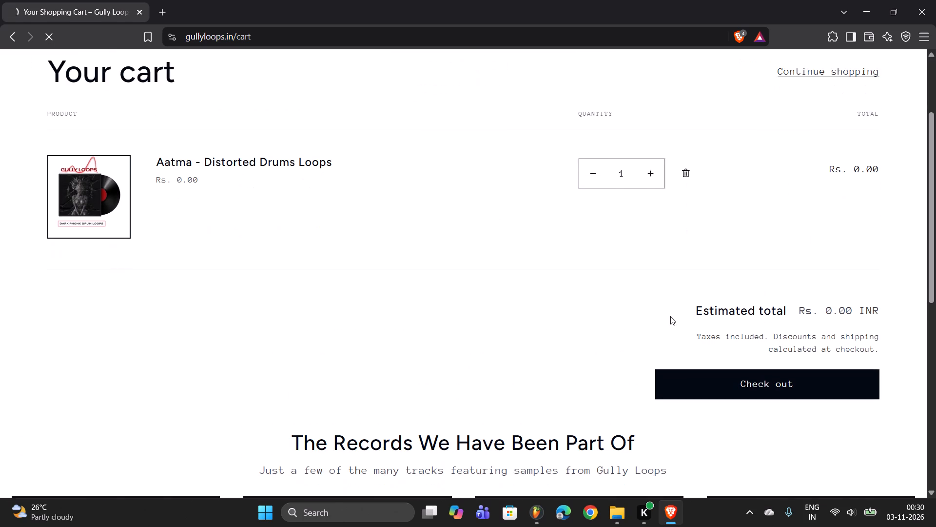
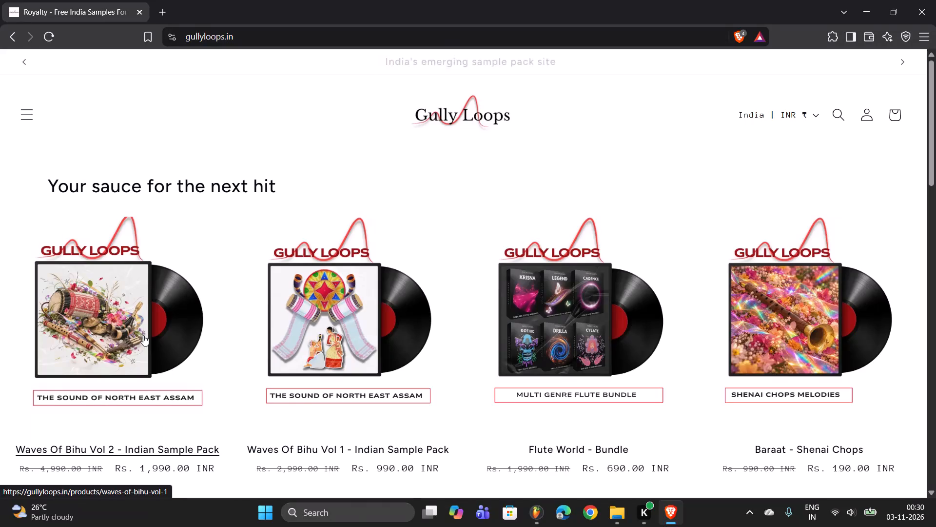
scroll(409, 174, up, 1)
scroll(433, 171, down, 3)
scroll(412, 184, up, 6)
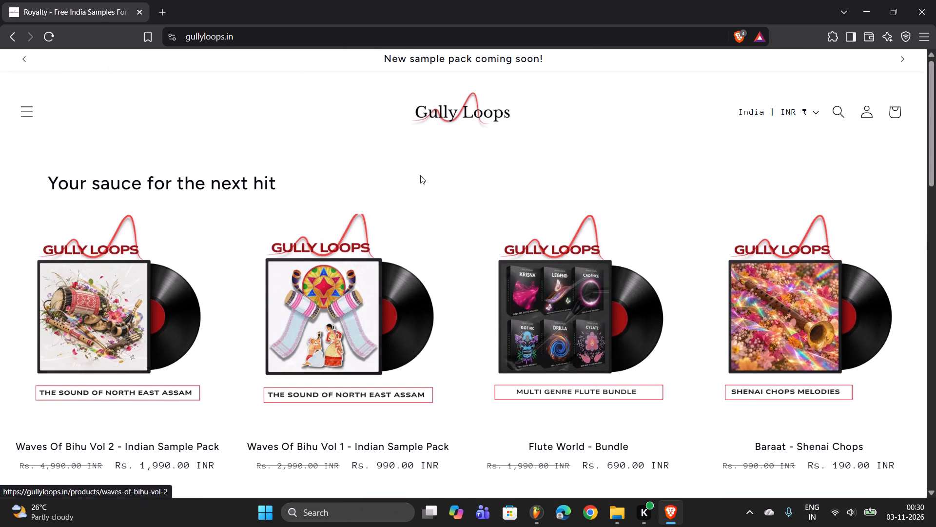
Switch to Google Chrome with the Person 1 profile and open the Gmail inbox.
key(alt+Tab)
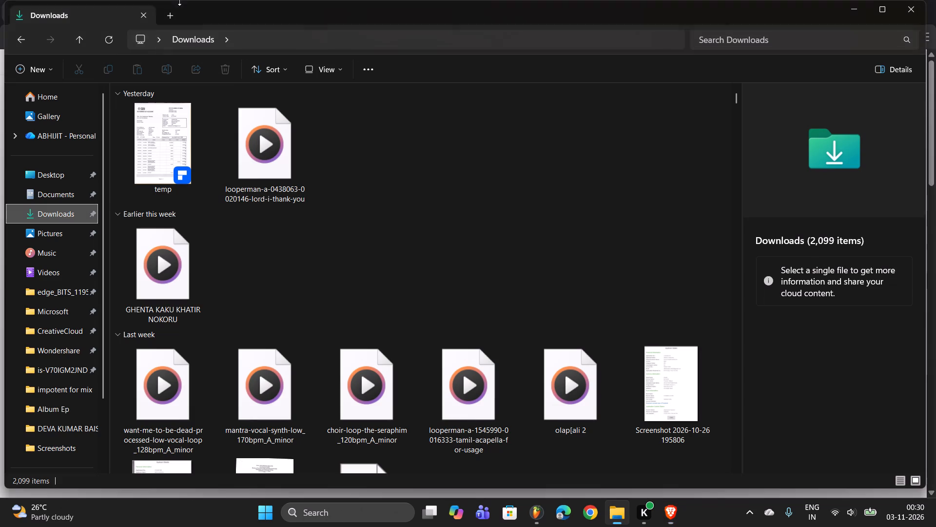
click(590, 515)
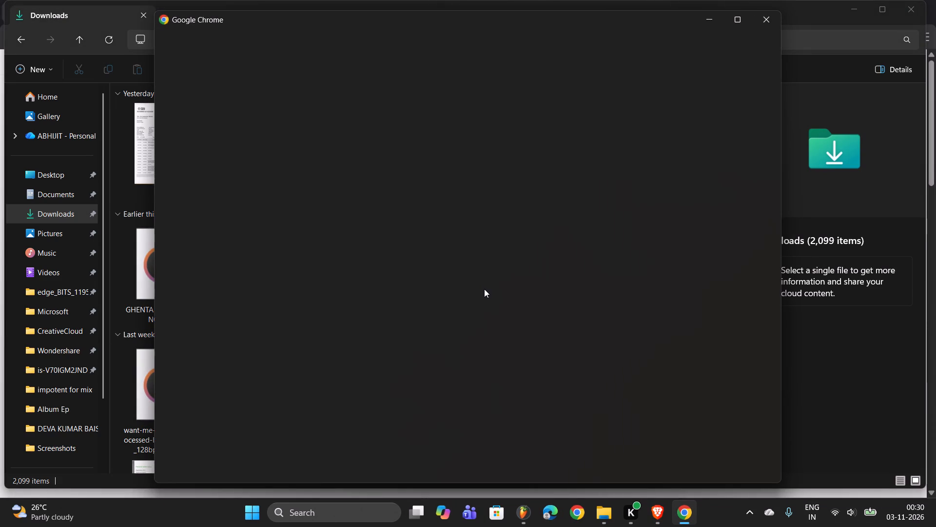
scroll(485, 296, down, 11)
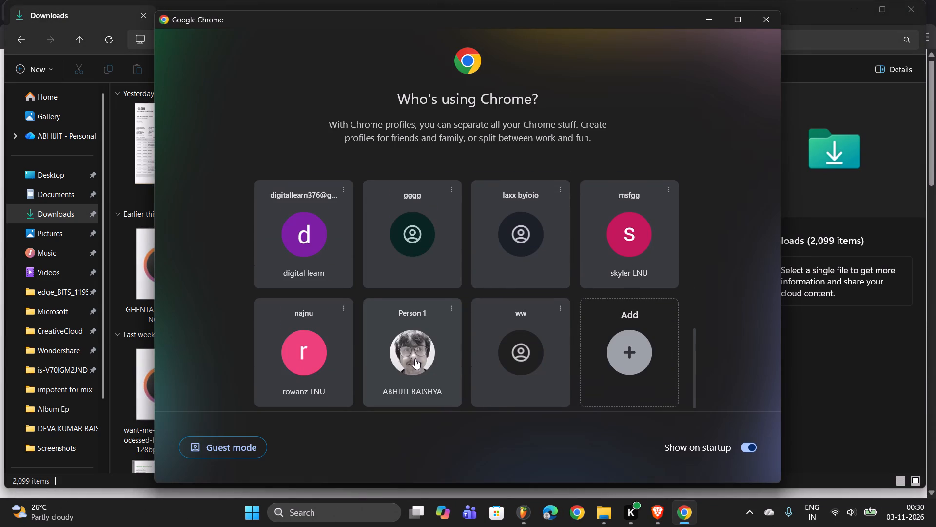
double_click(414, 356)
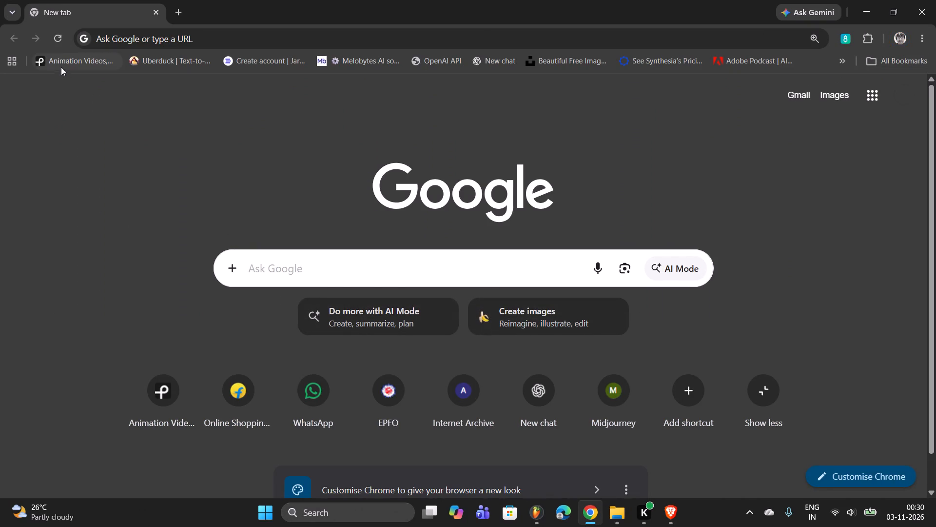
click(797, 95)
scroll(253, 80, up, 2)
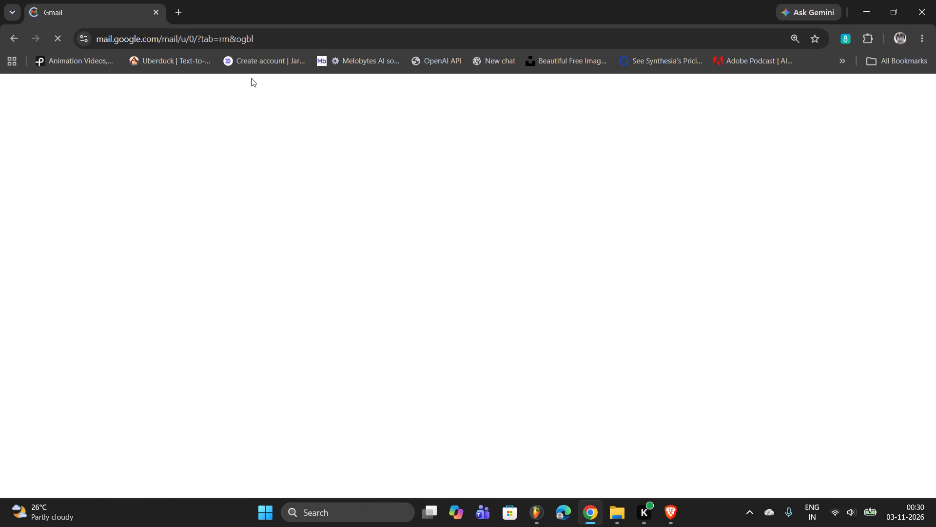
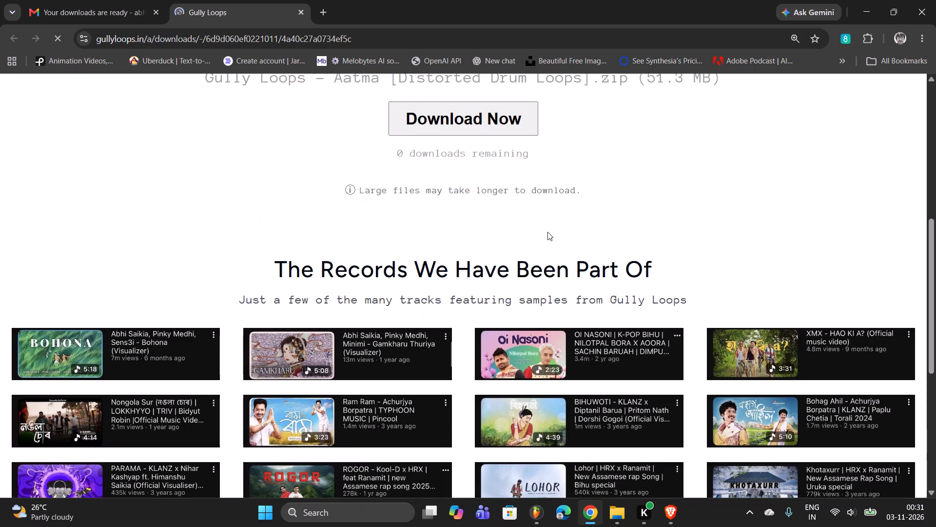
Switch from the Aatma download page to the Gully Loops storefront in Brave and go back to the previously visited page.
scroll(543, 214, up, 4)
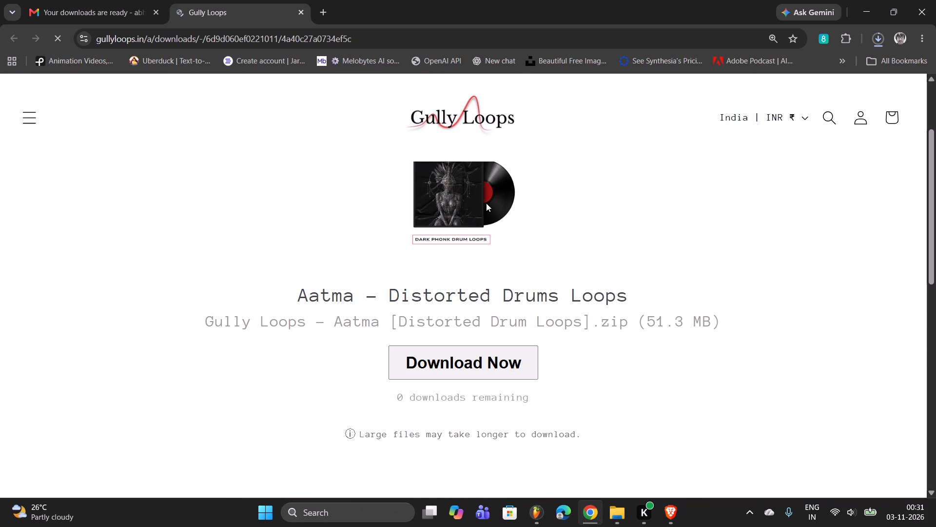
key(alt+Tab)
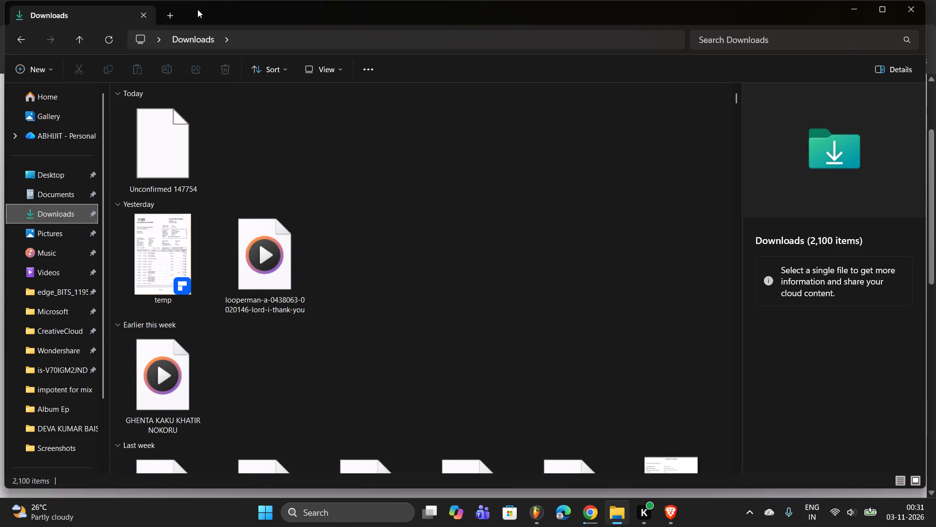
key(alt+Tab)
key(alt+Tab)
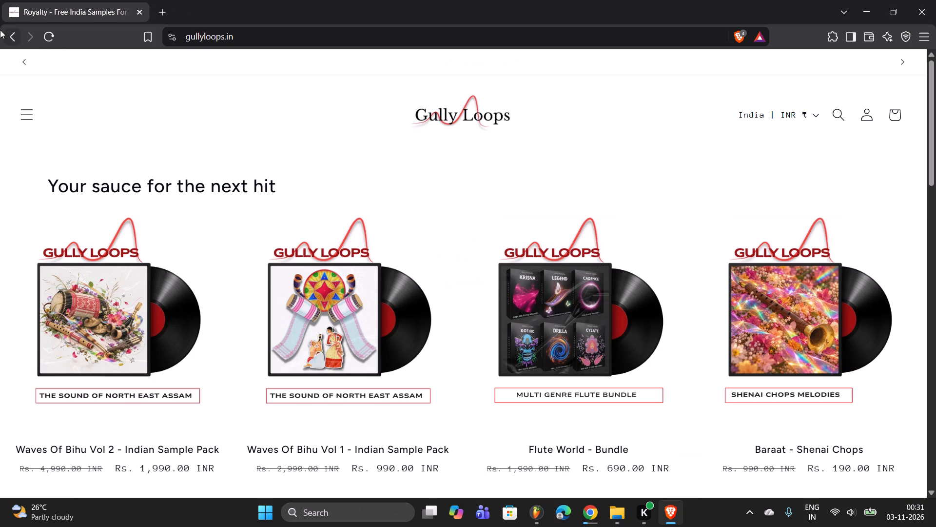
click(2, 29)
scroll(168, 108, up, 1)
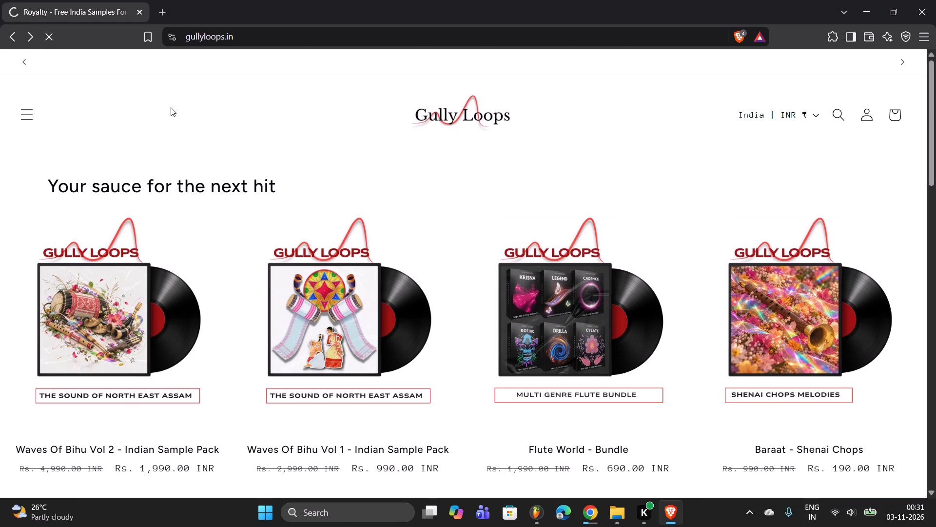
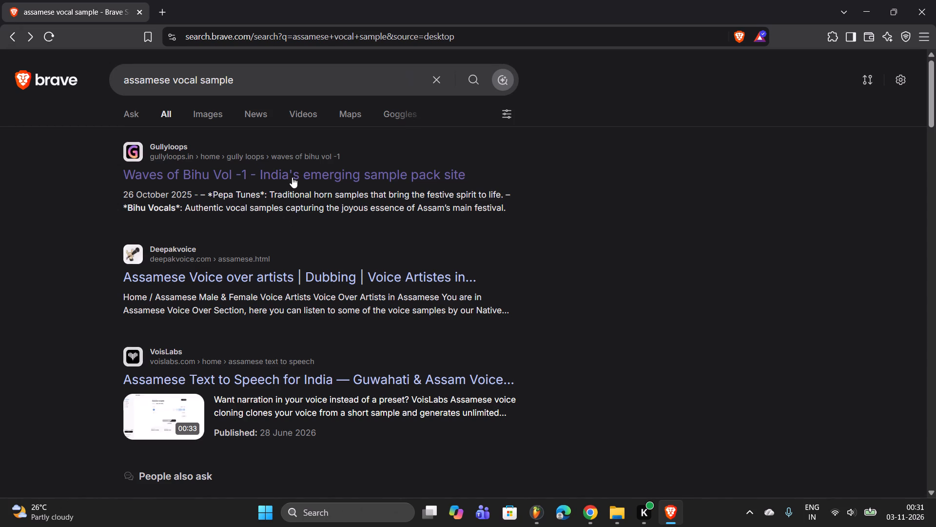
click(275, 275)
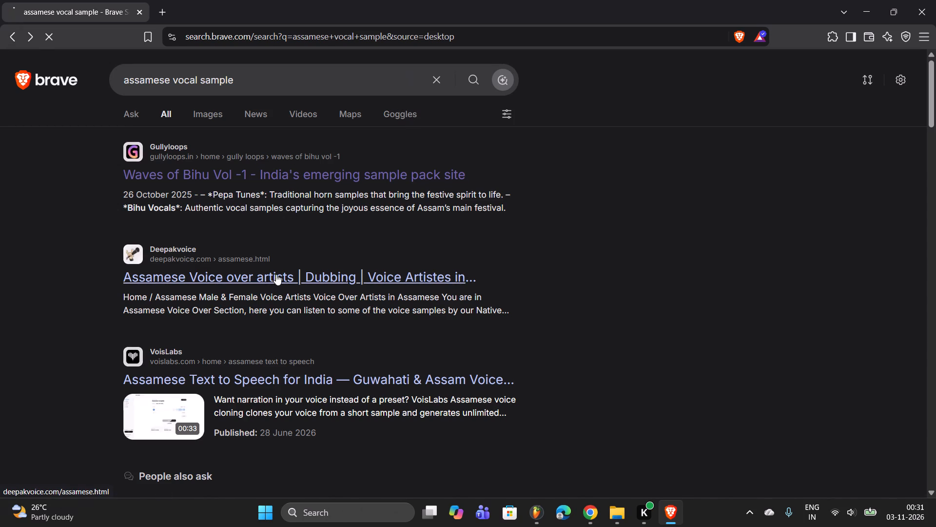
scroll(316, 300, down, 2)
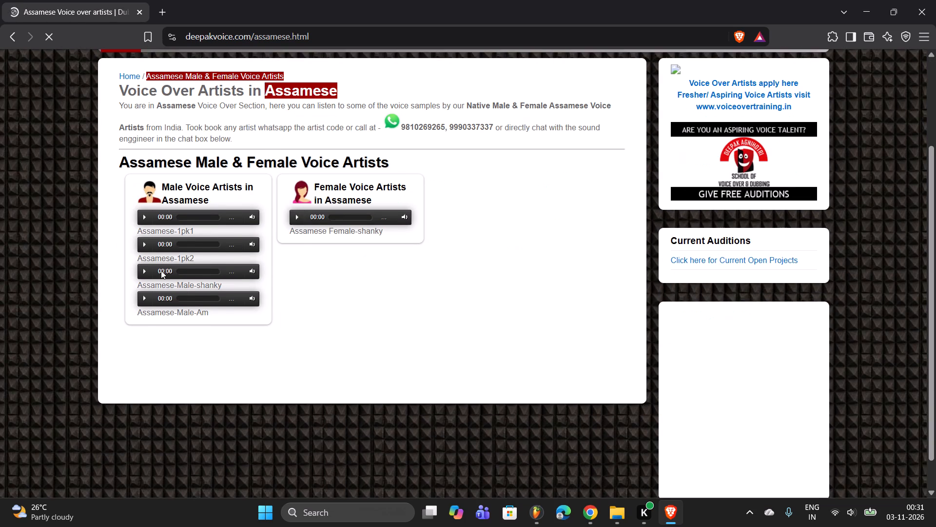
click(149, 214)
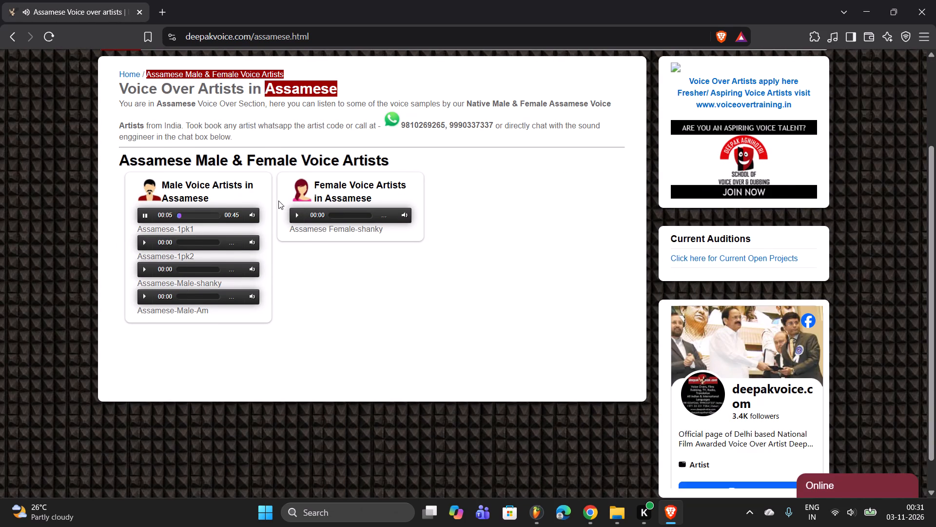
scroll(278, 201, up, 1)
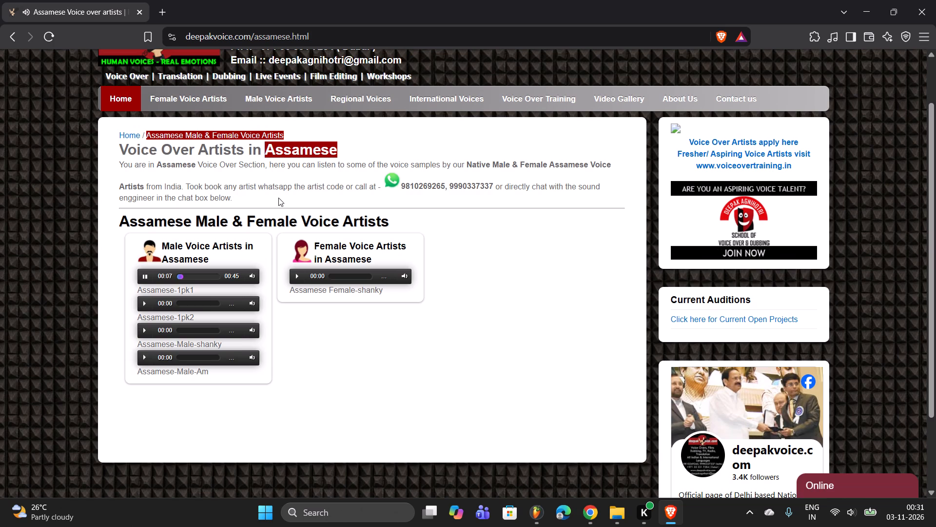
click(140, 275)
click(142, 302)
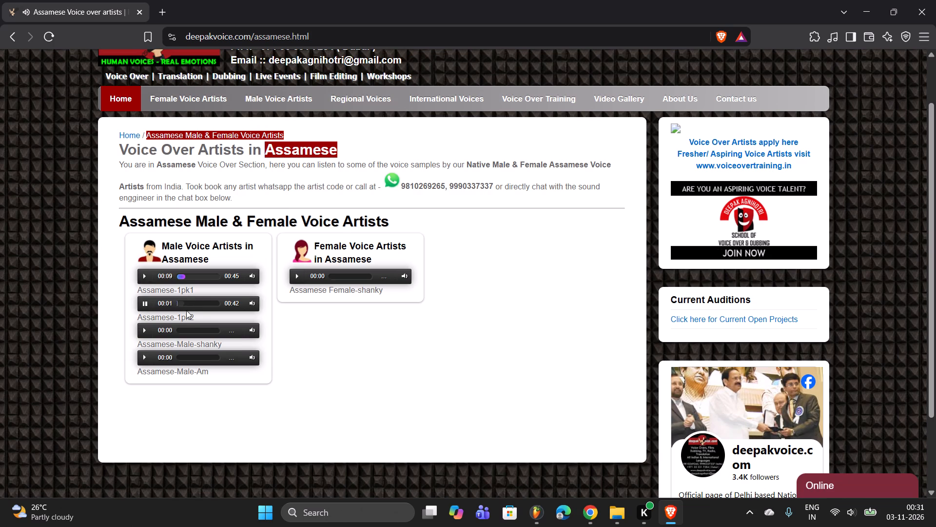
click(191, 304)
click(295, 276)
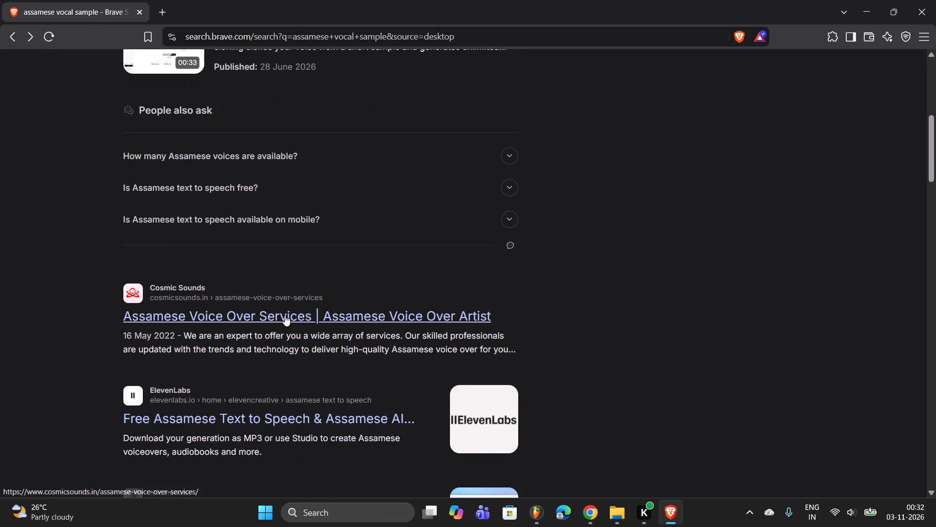
click(285, 315)
scroll(304, 271, up, 3)
scroll(237, 204, up, 3)
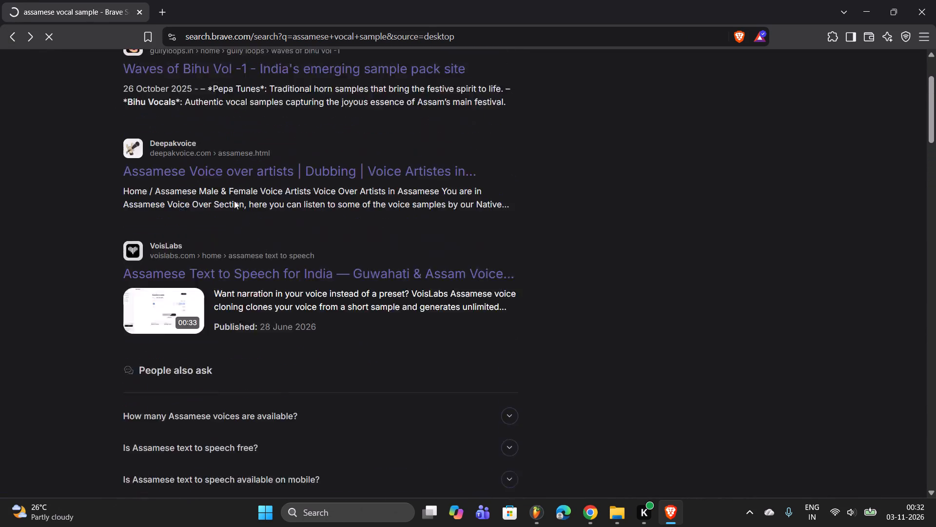
scroll(234, 201, up, 6)
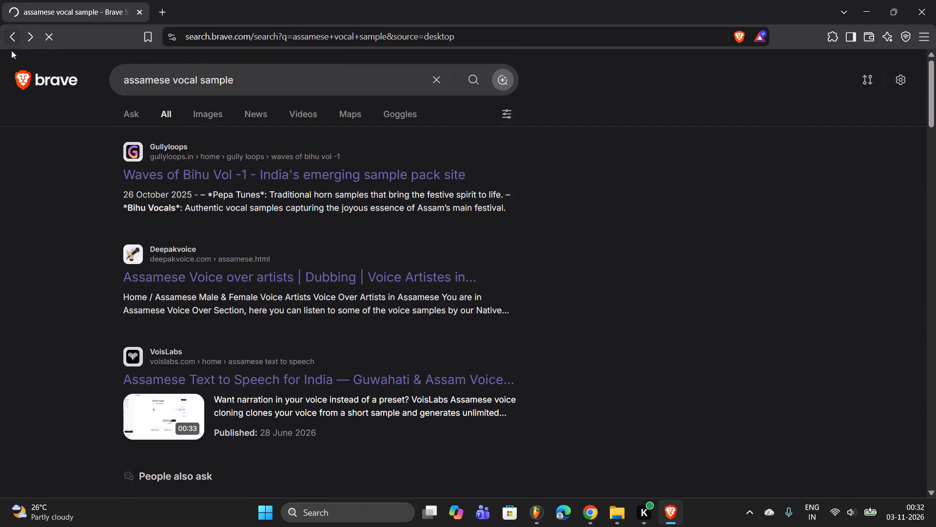
scroll(146, 145, down, 3)
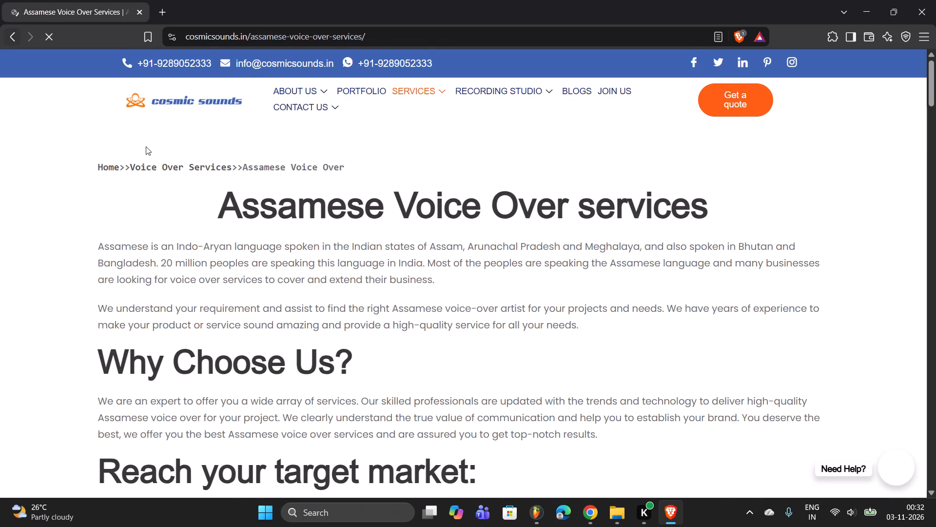
scroll(146, 146, down, 1)
click(5, 34)
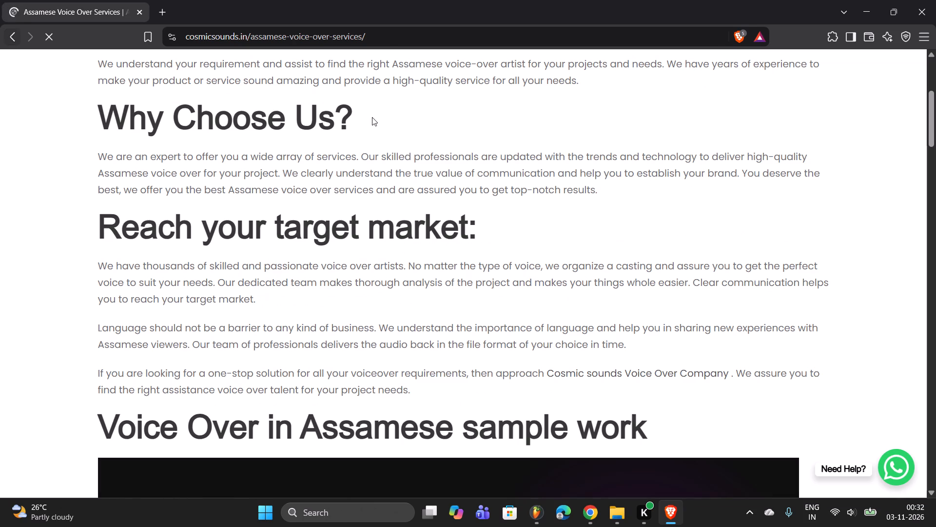
Refine the web search to "assamese vocal sample acapela".
scroll(290, 111, up, 1)
click(281, 78)
key(space)
text(aca)
text(pe)
text(la)
key(Return)
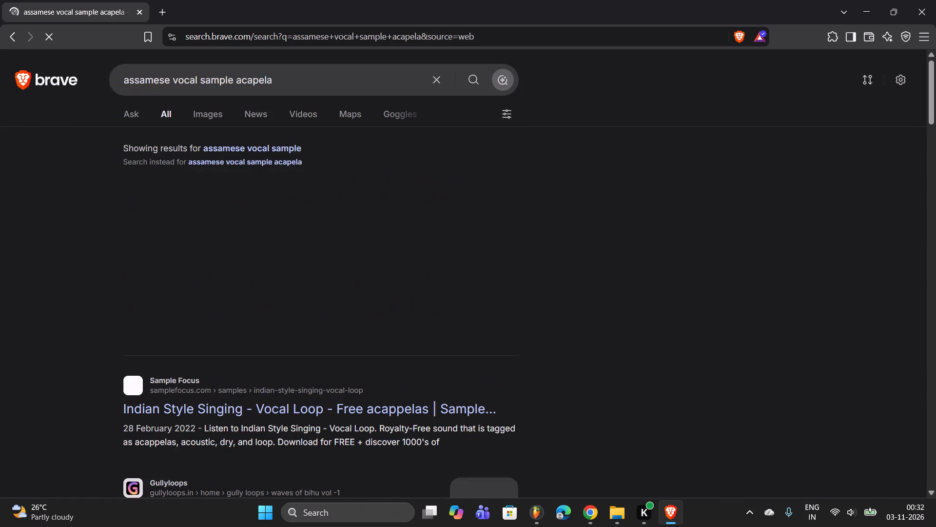
Open the Sample Focus "Indian Style Singing - Vocal Loop" page and preview the similar sound "Indian Retro Style - Singing".
scroll(209, 279, down, 3)
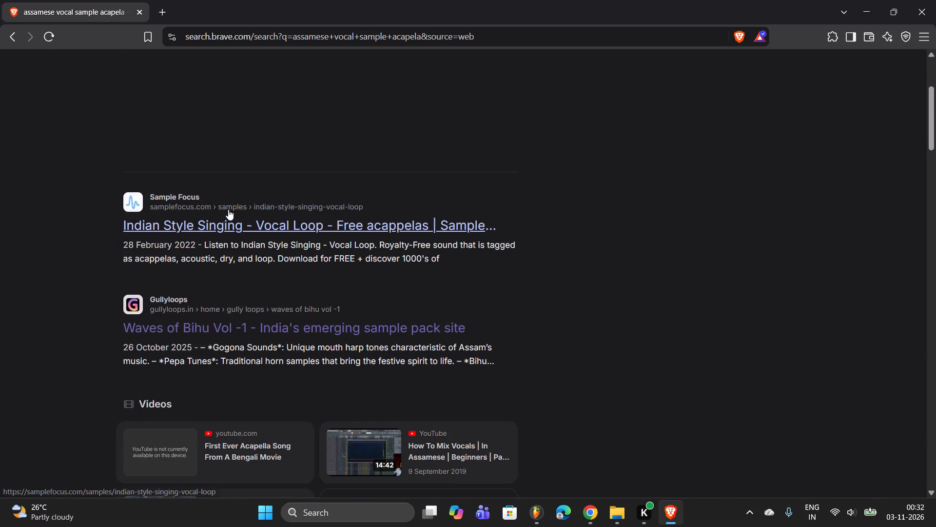
click(228, 213)
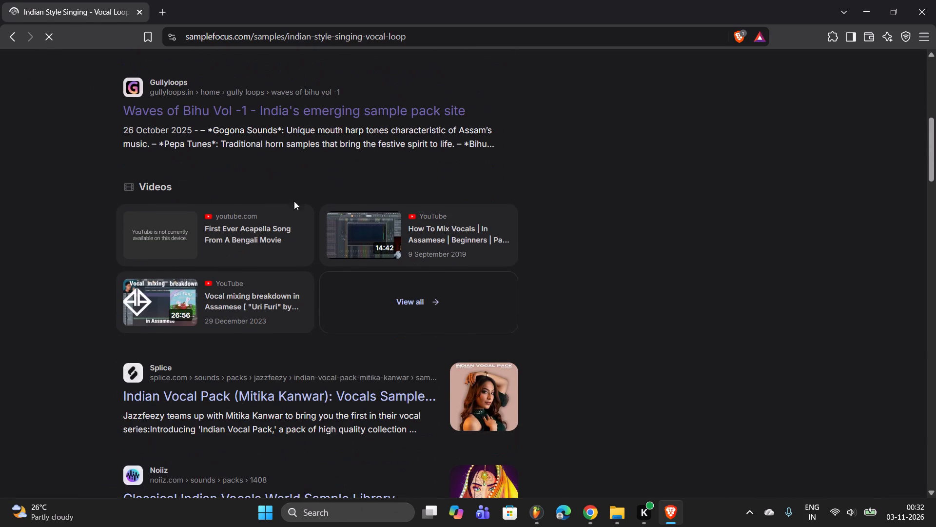
scroll(284, 220, up, 3)
scroll(303, 436, down, 3)
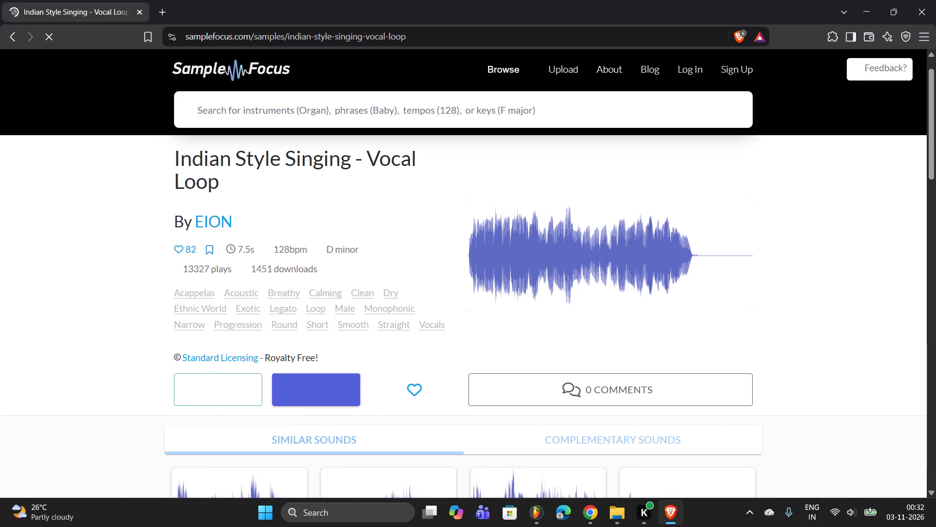
scroll(204, 414, down, 2)
click(201, 374)
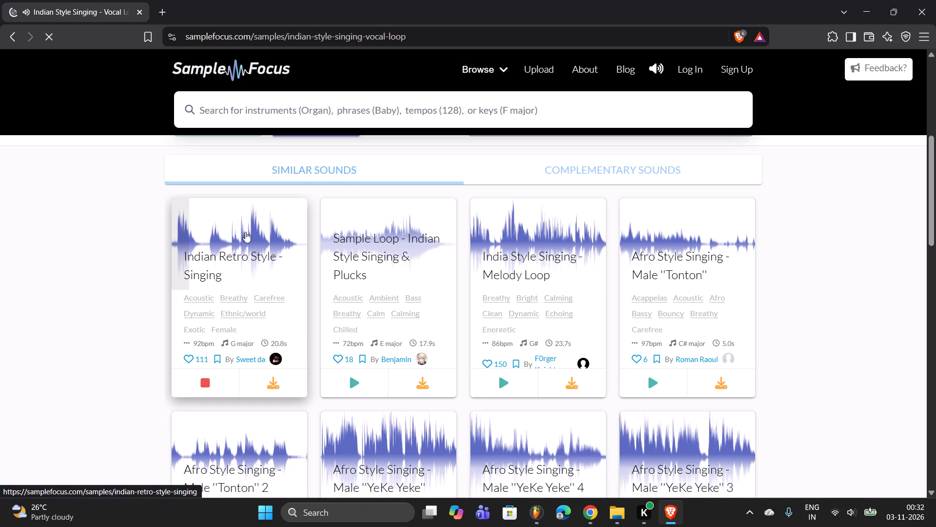
Switch to the FL Studio project and examine the sample settings of the Cymatics Magnum Opus chords and Autumn Melancholy clips.
key(alt+Tab)
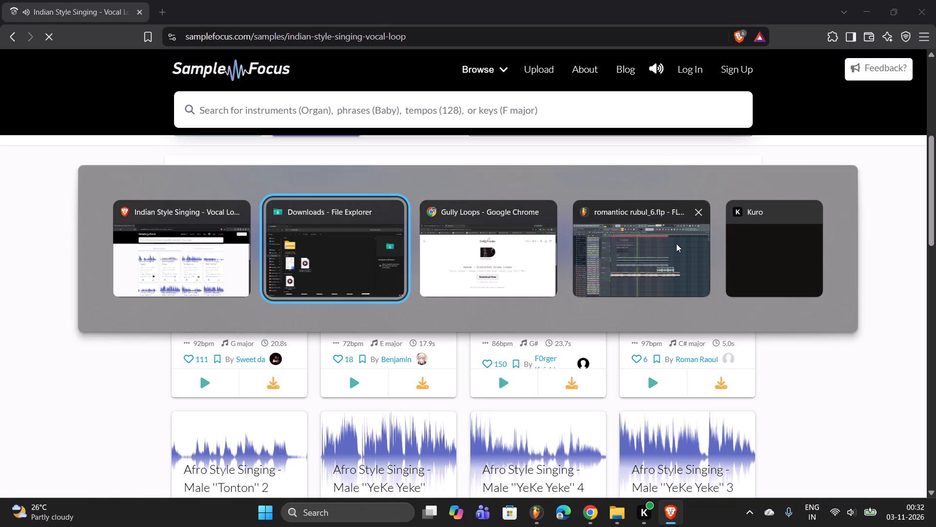
click(678, 245)
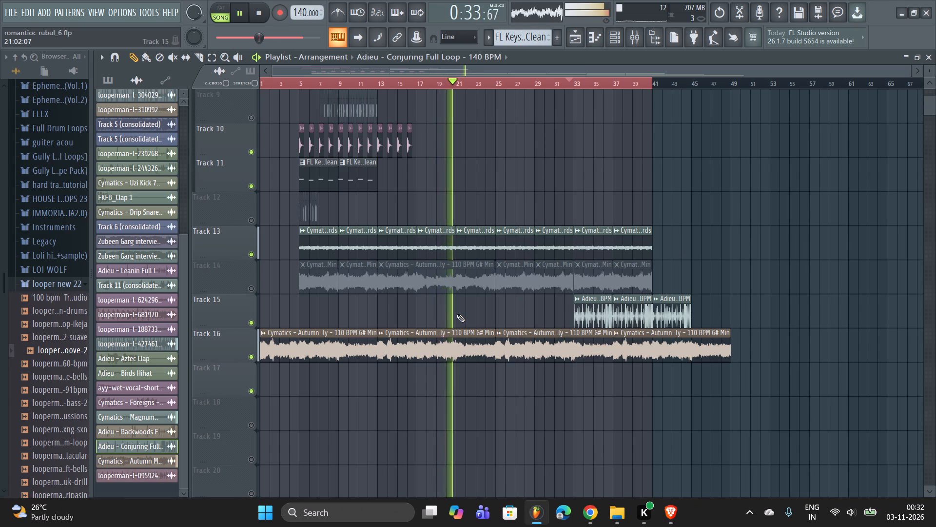
scroll(456, 285, up, 3)
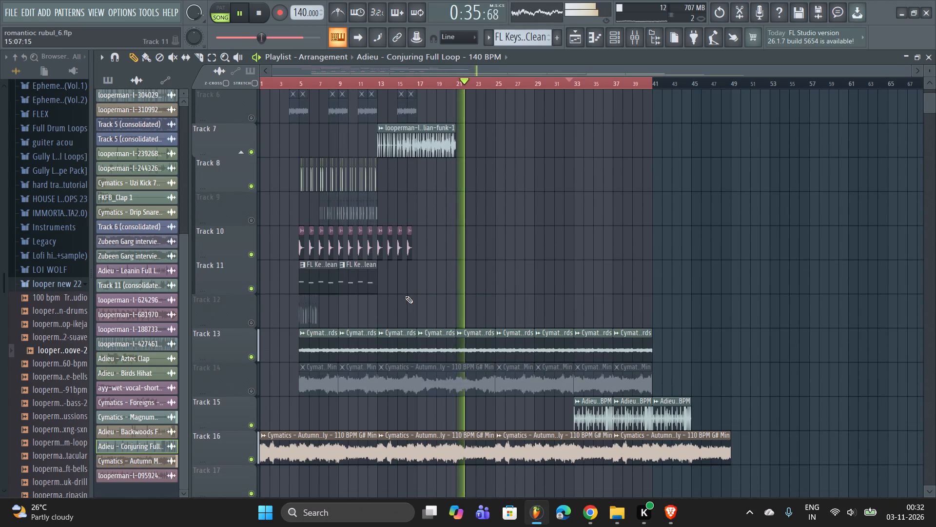
triple_click(418, 345)
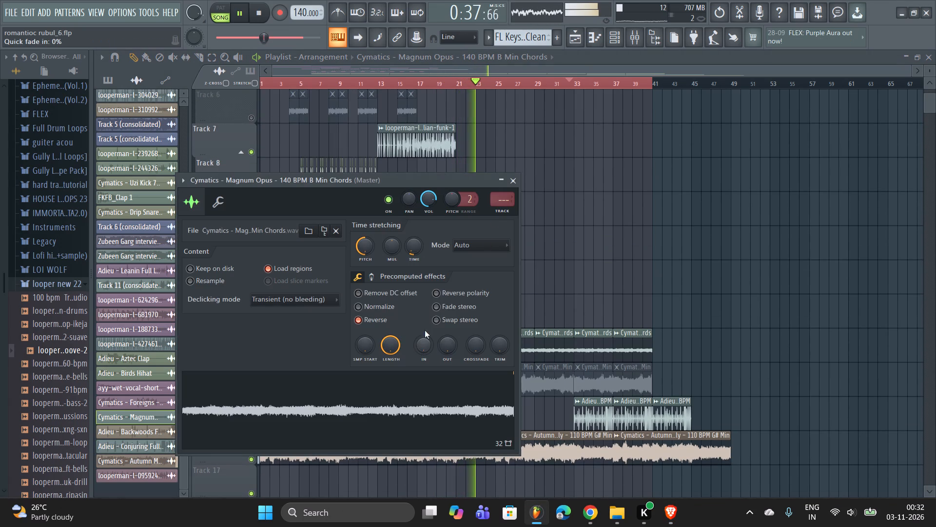
click(509, 183)
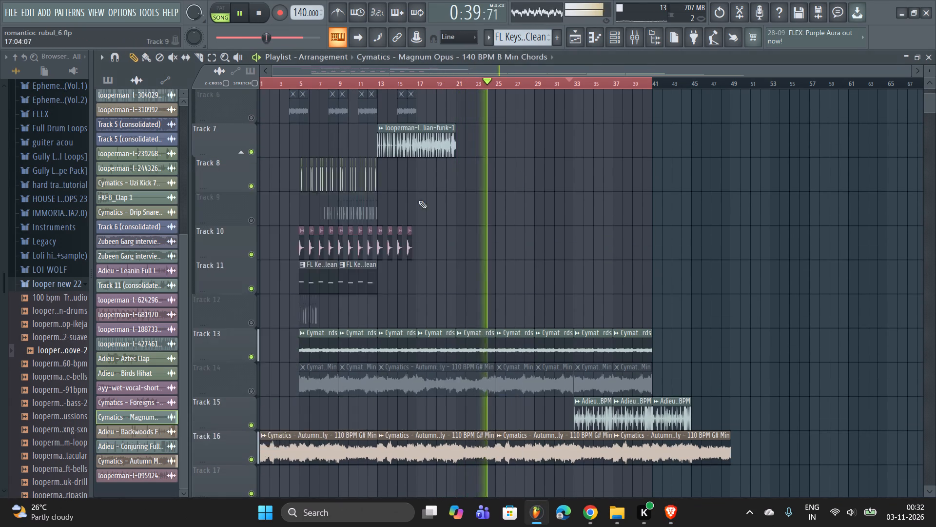
scroll(419, 201, up, 4)
scroll(415, 206, down, 3)
scroll(386, 237, down, 4)
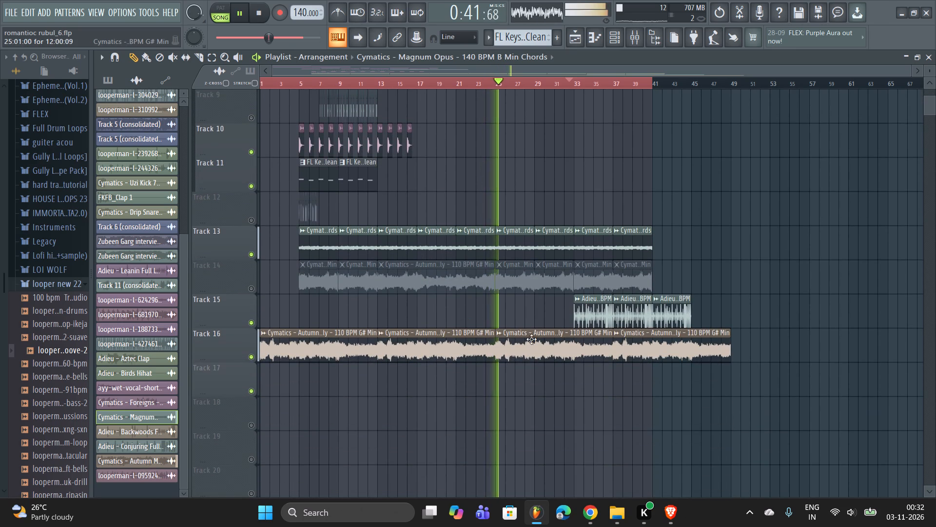
double_click(535, 339)
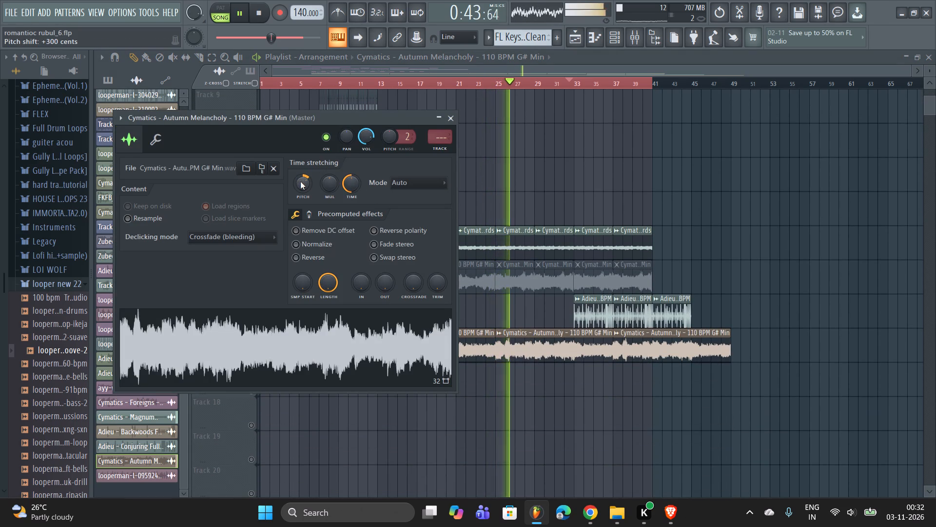
double_click(578, 243)
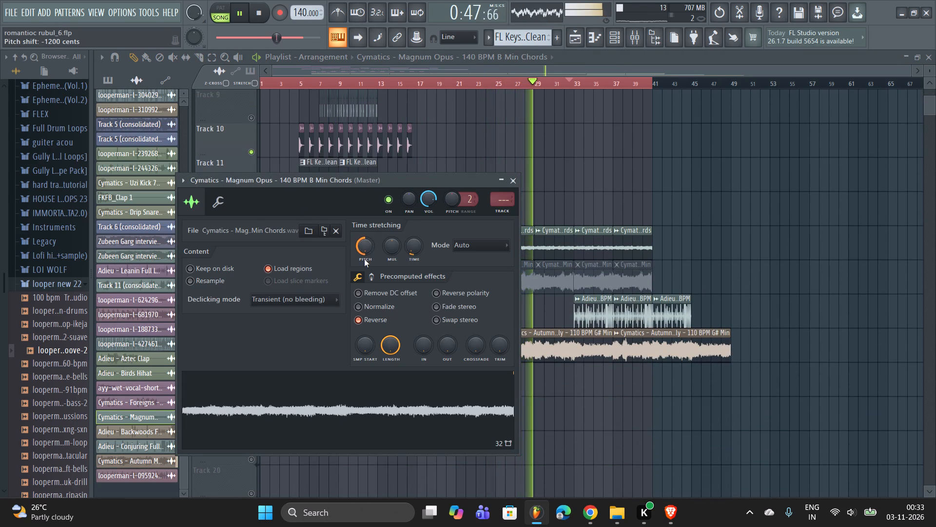
click(459, 60)
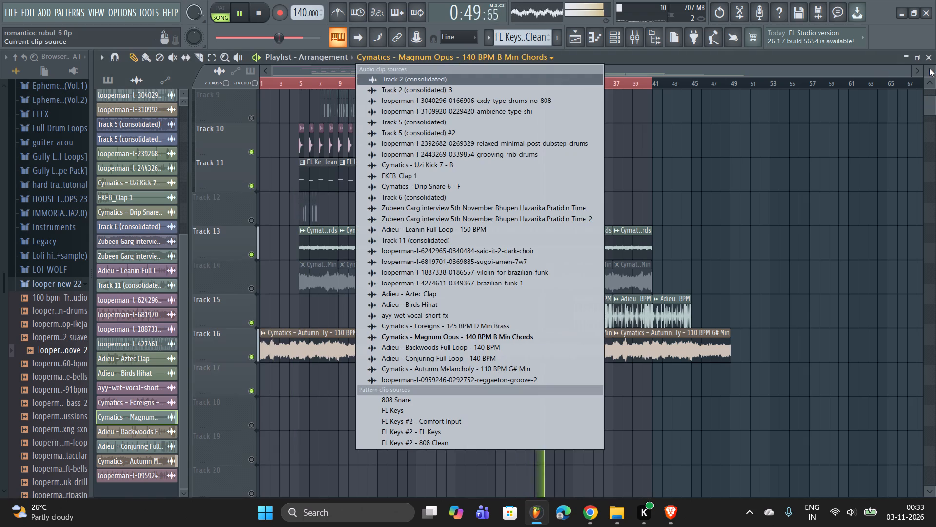
click(897, 69)
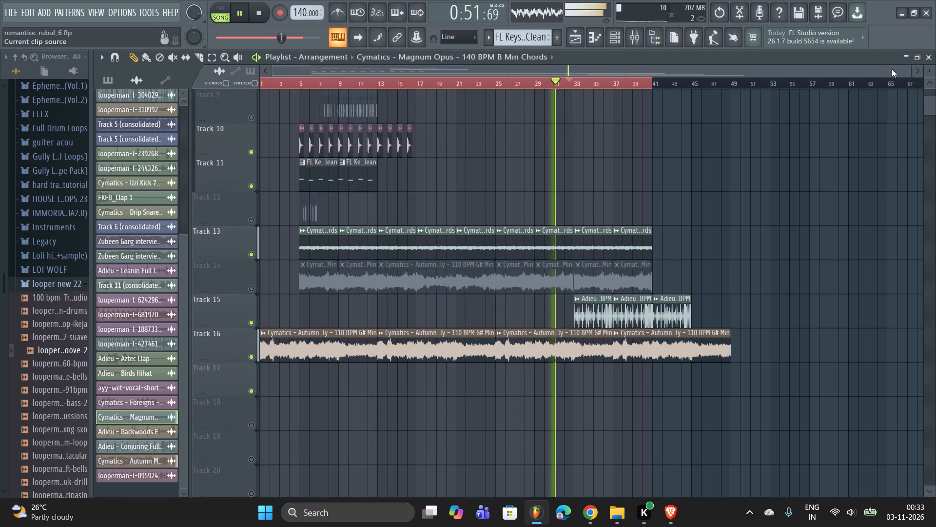
Set the pitch shift of the Cymatics Magnum Opus B Min Chords clip on Track 13 to -100 cents.
drag(908, 73, 464, 62)
scroll(461, 145, up, 3)
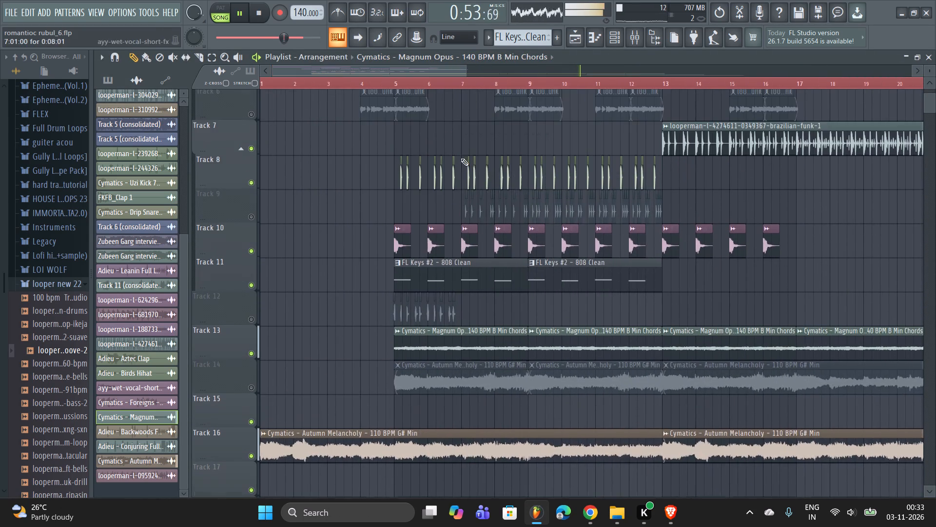
double_click(475, 357)
drag(370, 254, 407, 20)
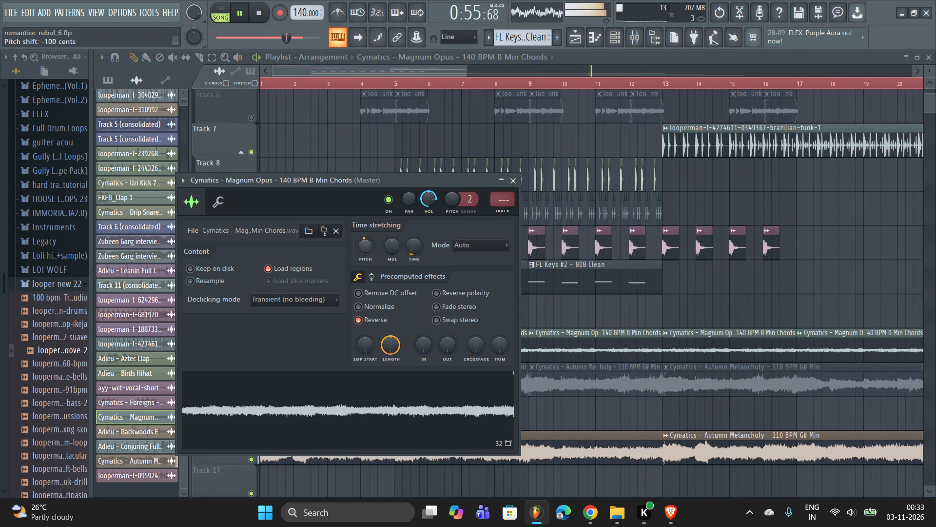
Readjust the pitch shift of the Cymatics Magnum Opus B Min Chords sample and replay the arrangement from about bar 5.
drag(407, 20, 406, 499)
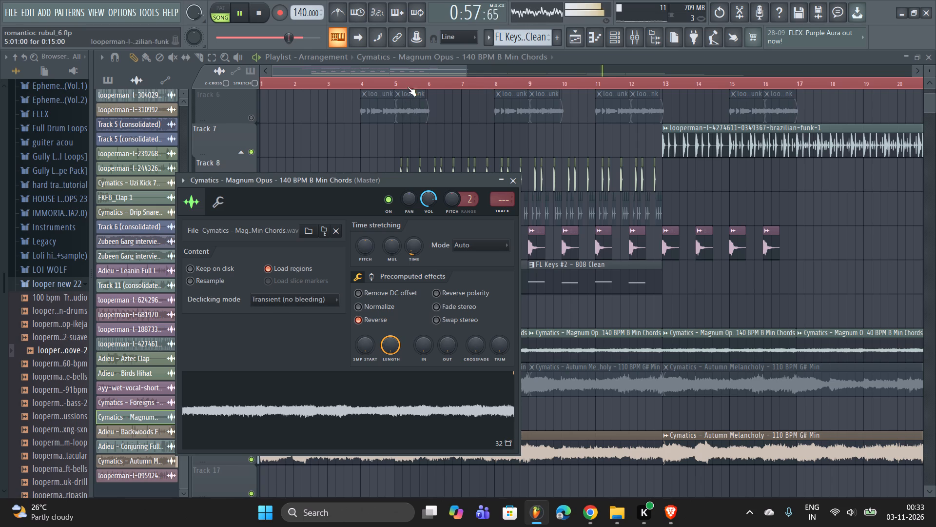
click(409, 80)
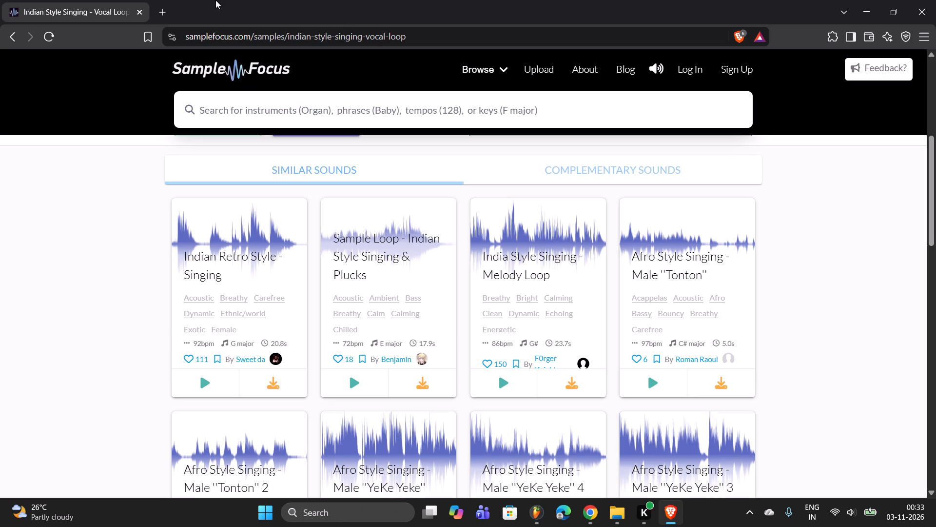
click(155, 2)
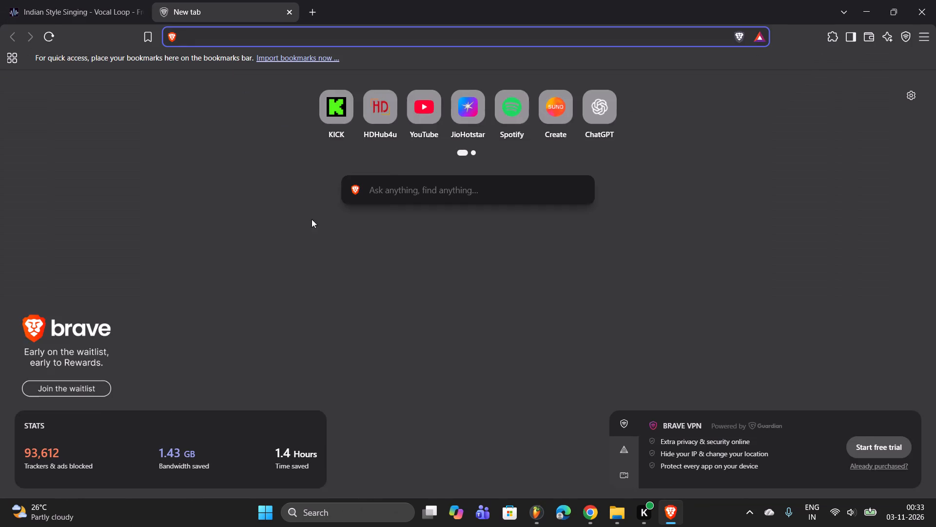
click(604, 114)
key(alt+Tab)
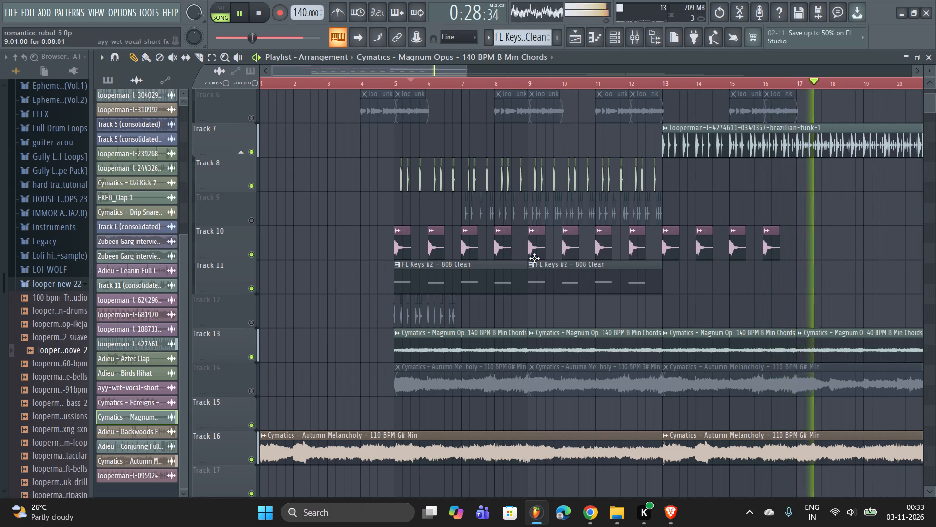
scroll(534, 259, up, 3)
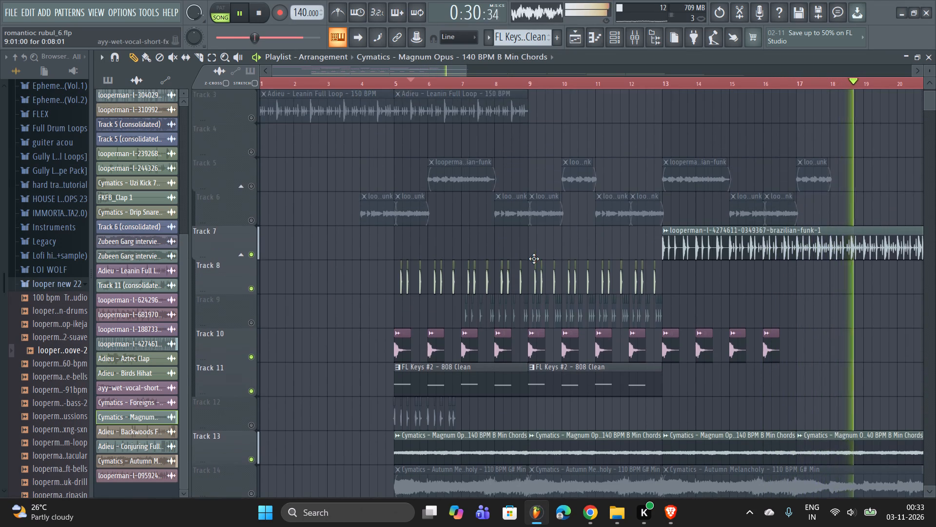
scroll(534, 259, up, 3)
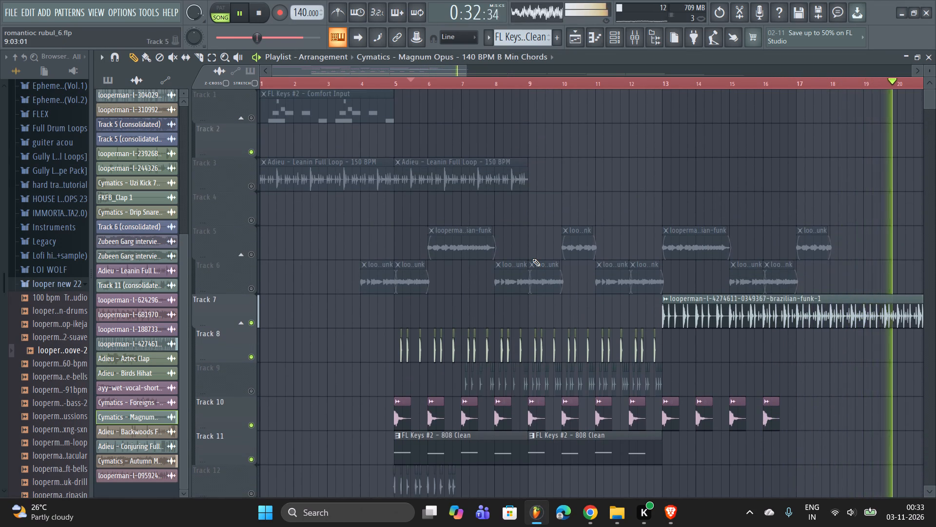
scroll(532, 259, down, 7)
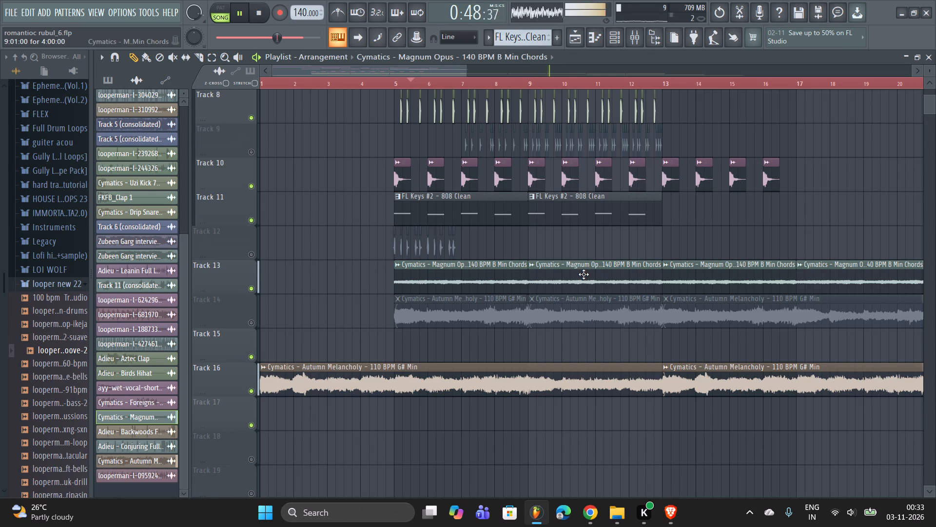
key(alt+Tab)
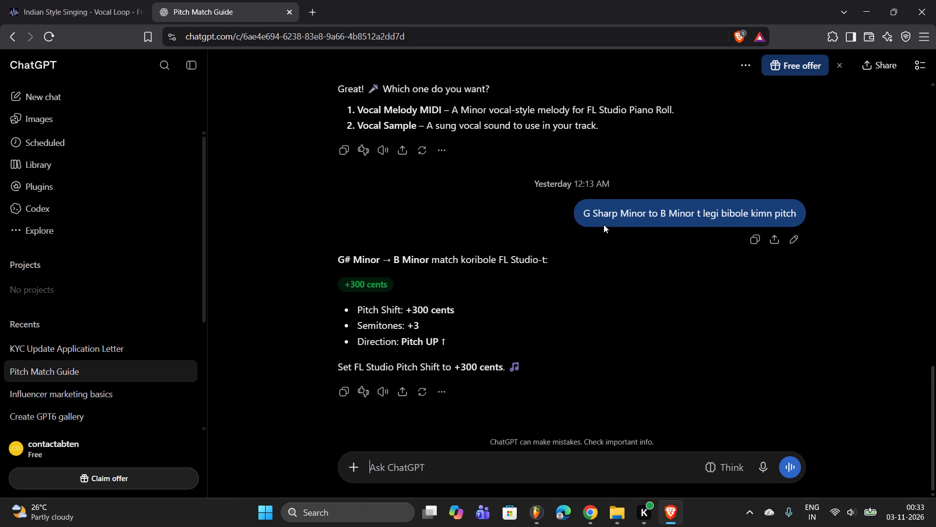
key(alt+Tab)
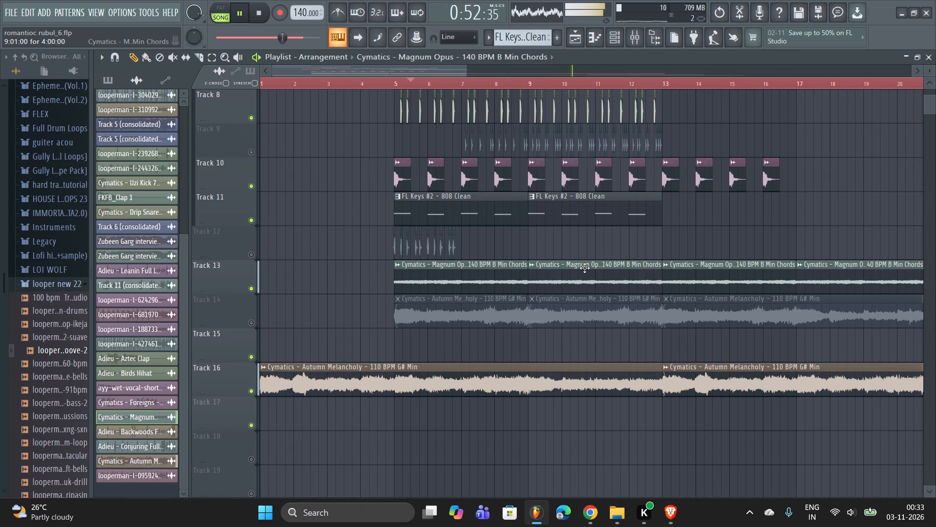
key(alt+Tab)
key(alt+Tab)
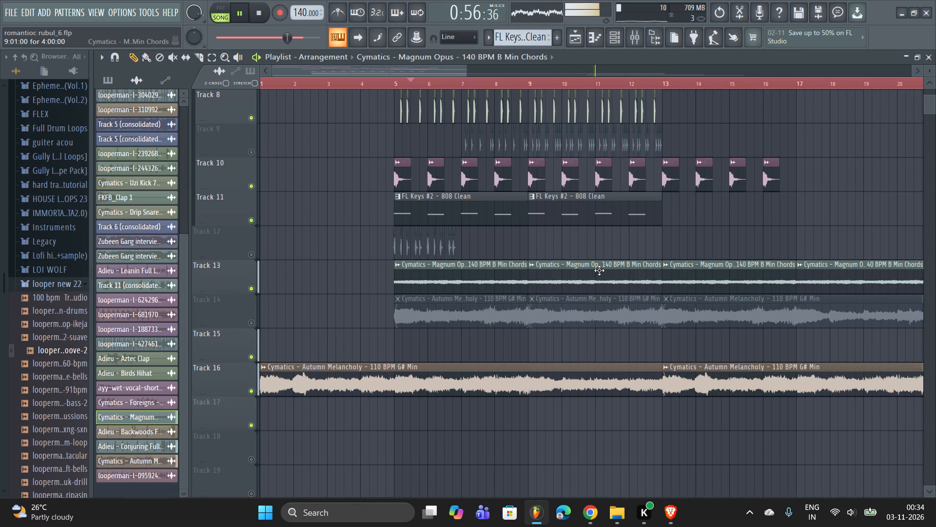
Save the FL Studio project.
key(ctrl+s)
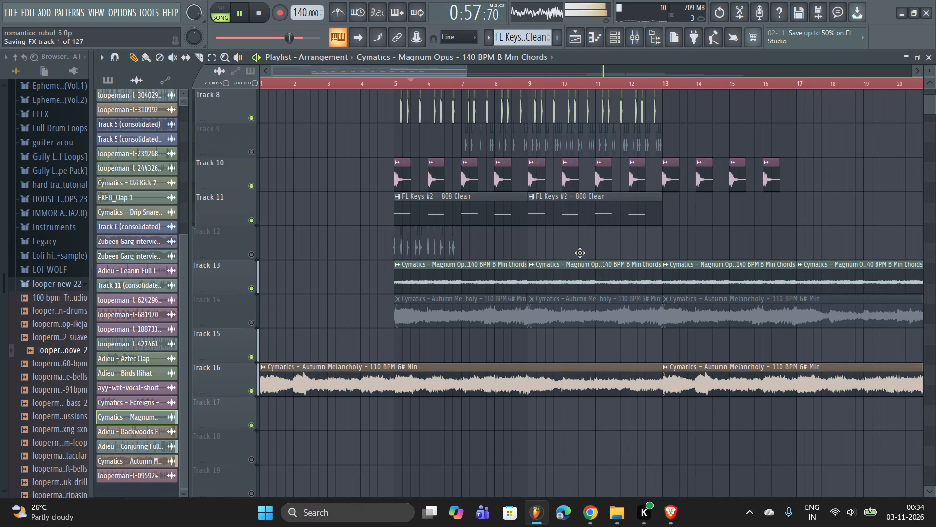
Play the arrangement from about bar 3.
scroll(481, 267, up, 3)
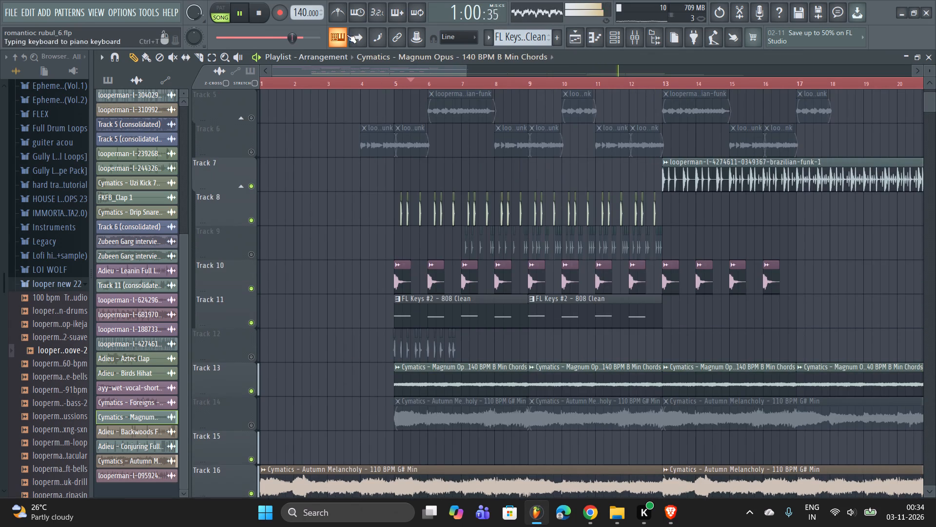
click(336, 81)
scroll(347, 52, up, 3)
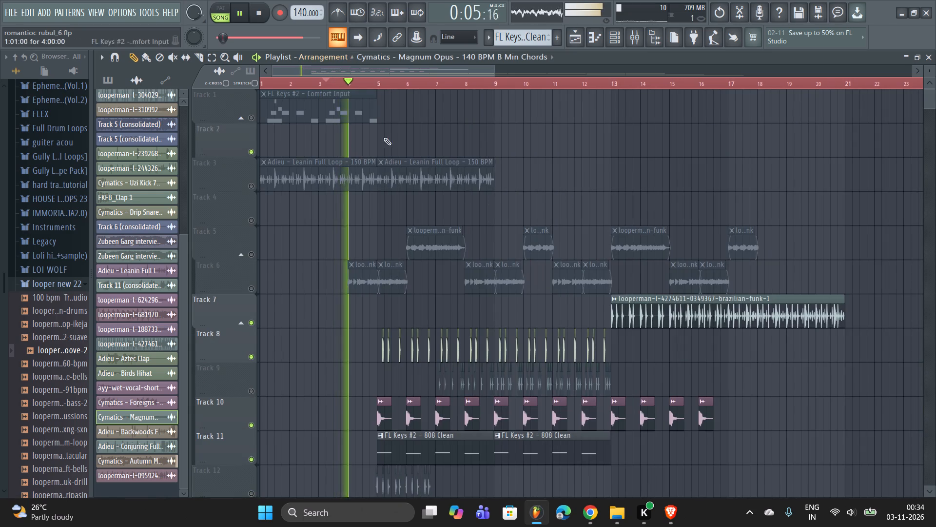
Switch to the Sample Focus page in Brave and browse its categories to the Acappelas subtype of Vocals.
key(alt+Tab)
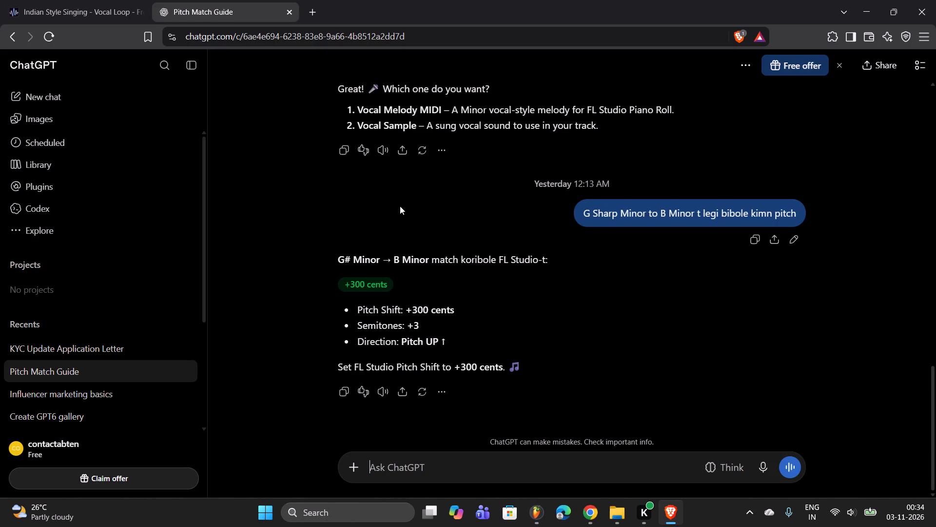
click(92, 0)
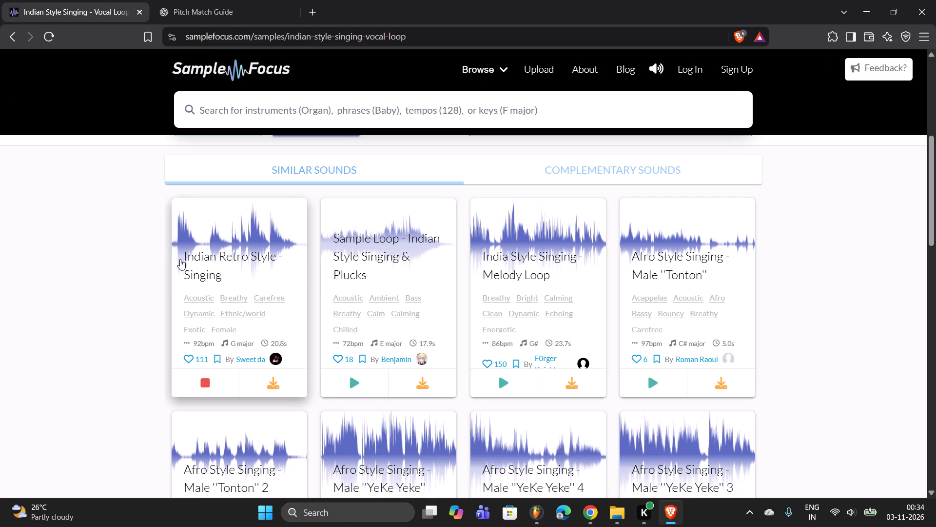
scroll(302, 323, up, 7)
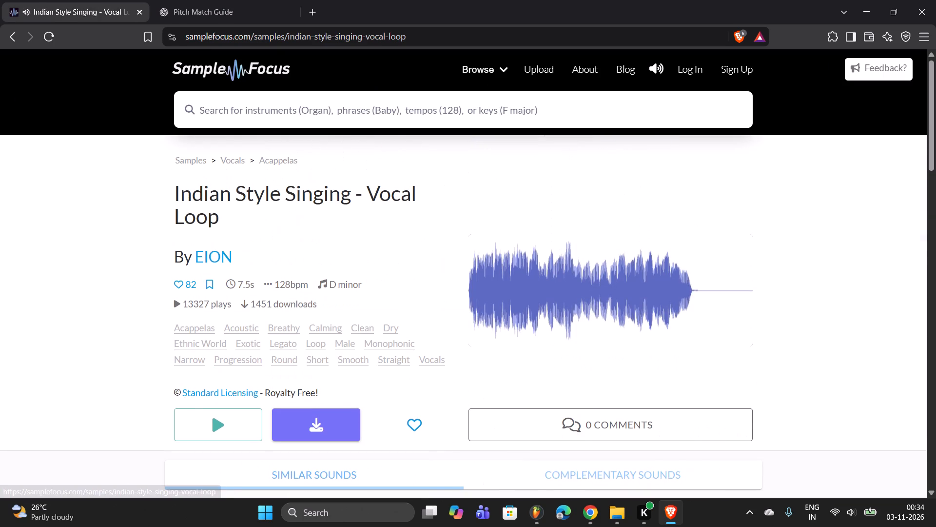
scroll(299, 277, up, 4)
click(291, 110)
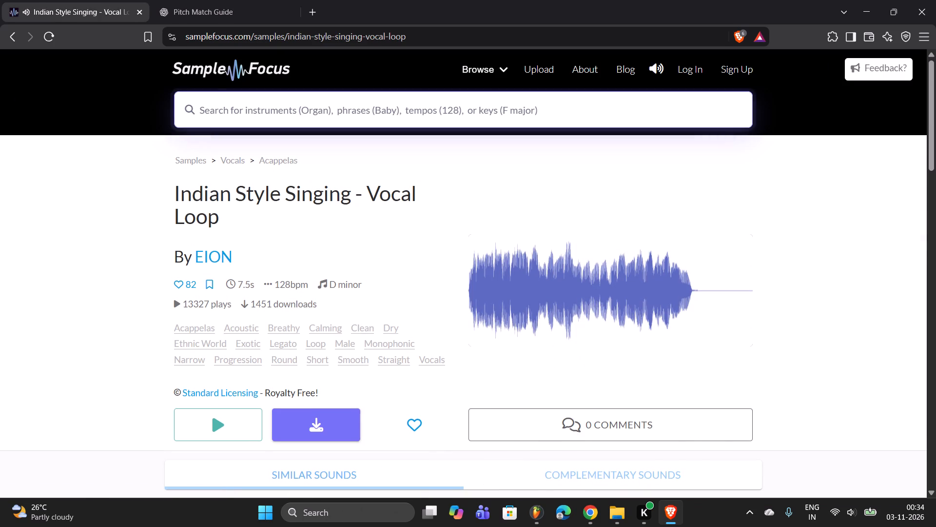
click(468, 67)
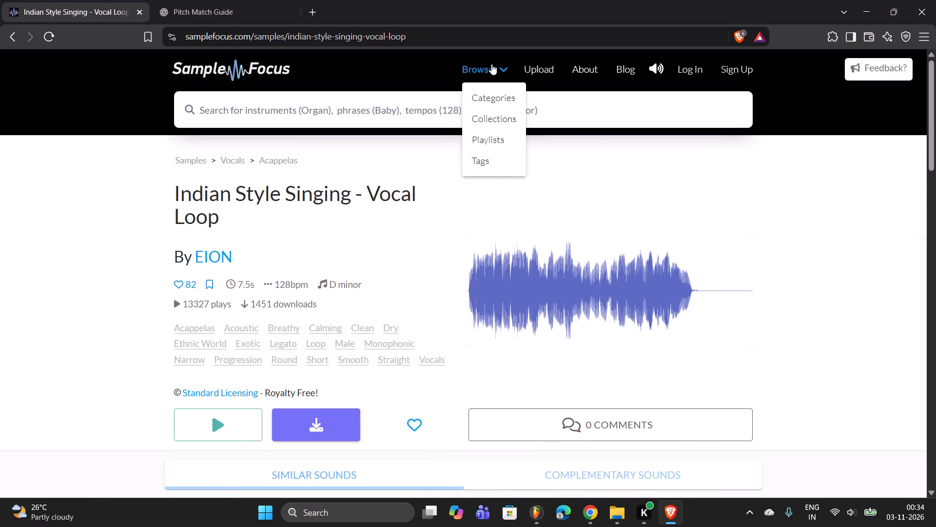
click(488, 91)
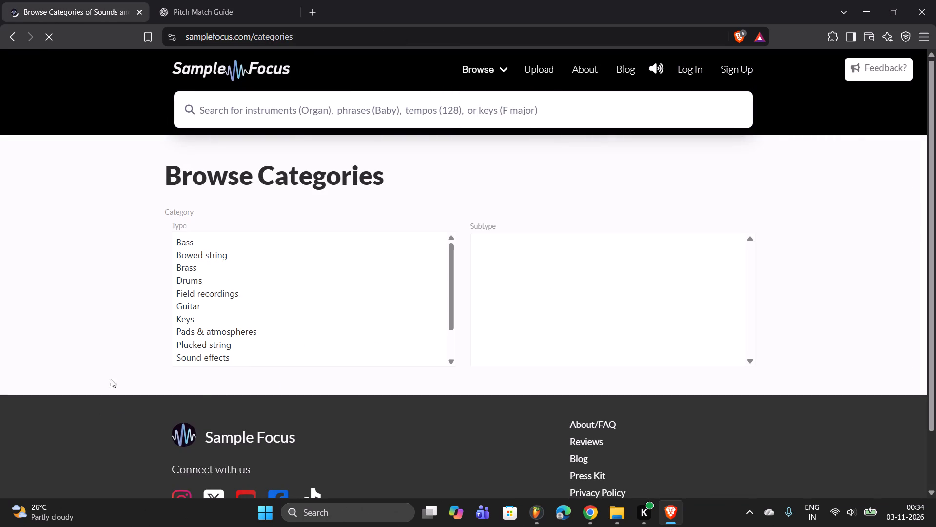
scroll(210, 347, down, 3)
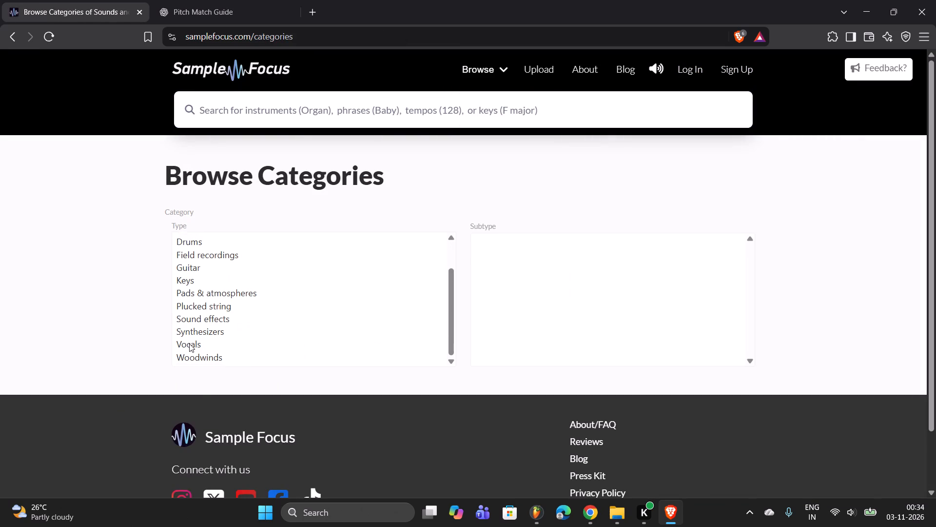
click(189, 344)
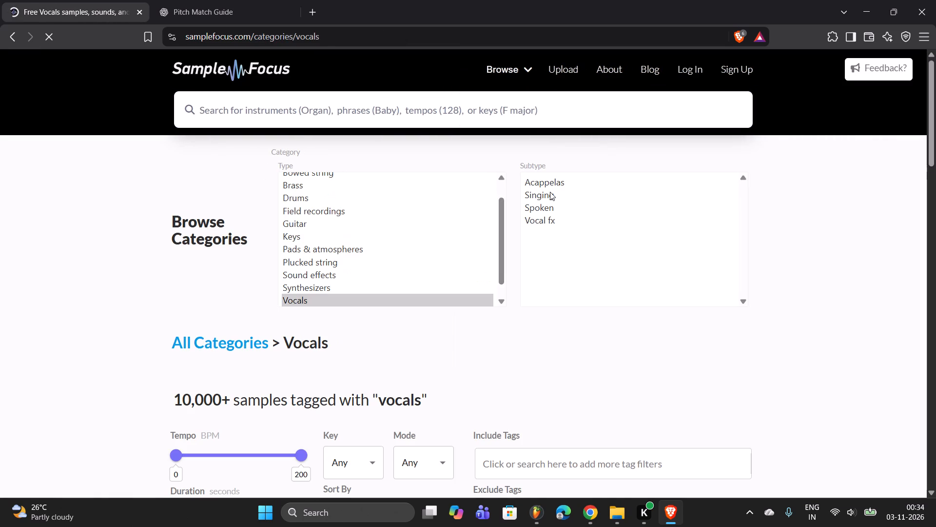
click(549, 191)
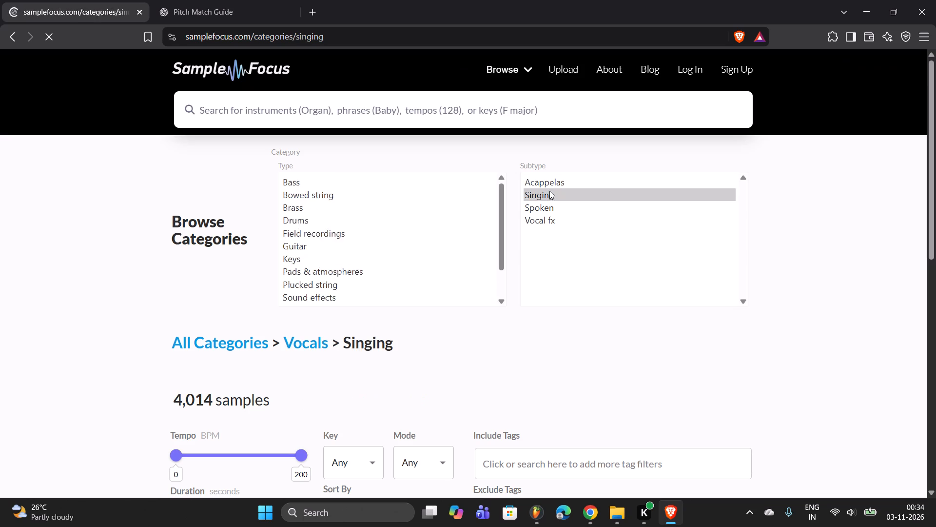
click(555, 176)
Filter the acappella samples to the key of B.
scroll(500, 257, down, 2)
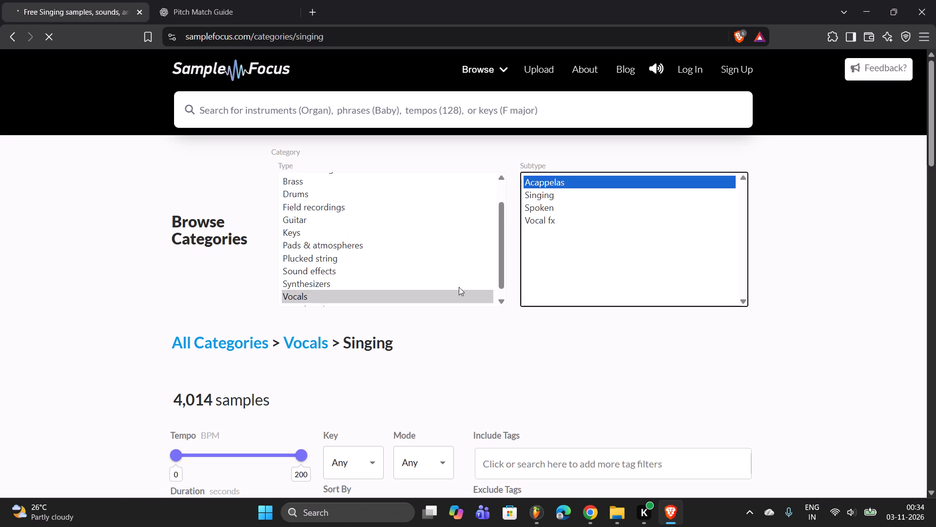
scroll(304, 430, down, 1)
click(353, 396)
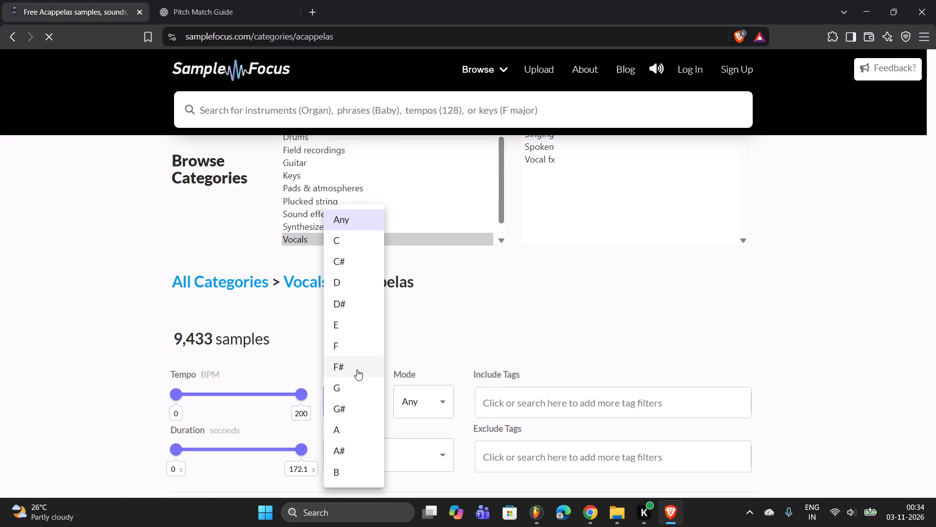
scroll(347, 347, down, 2)
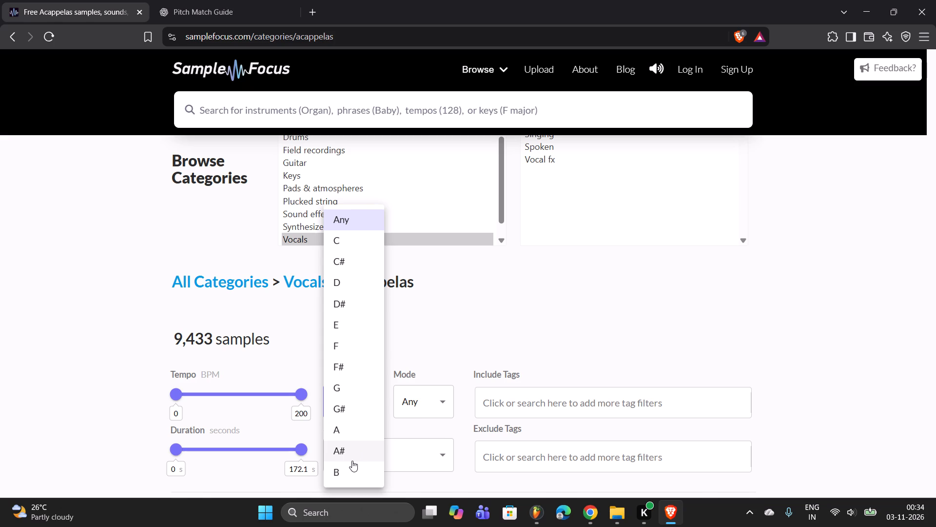
click(352, 466)
Check the chord clips in the FL Studio playlist, and set the acappella samples' mode filter on Sample Focus to minor.
key(alt+Tab)
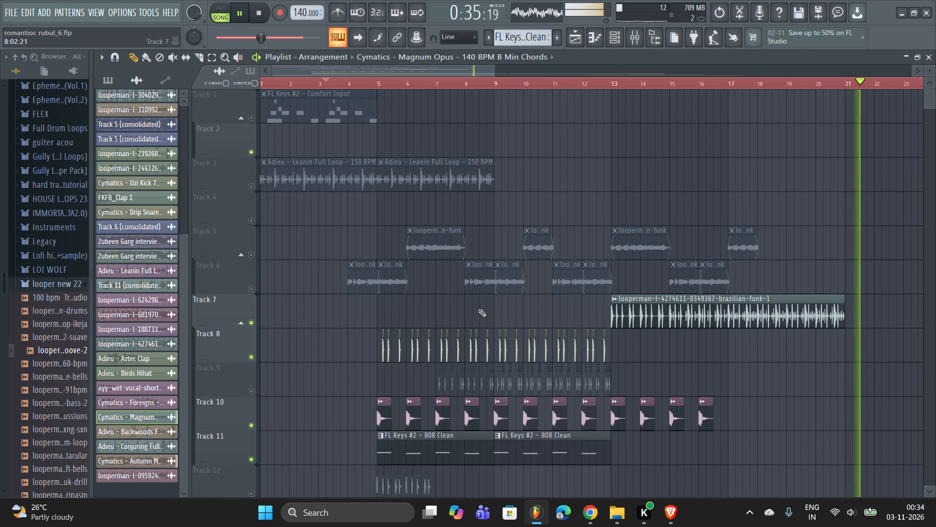
scroll(533, 213, down, 5)
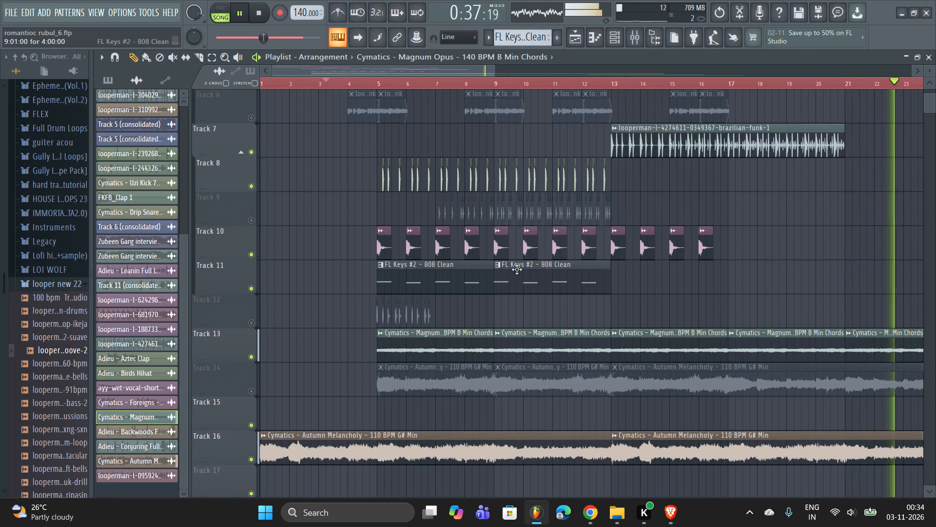
key(alt+Tab)
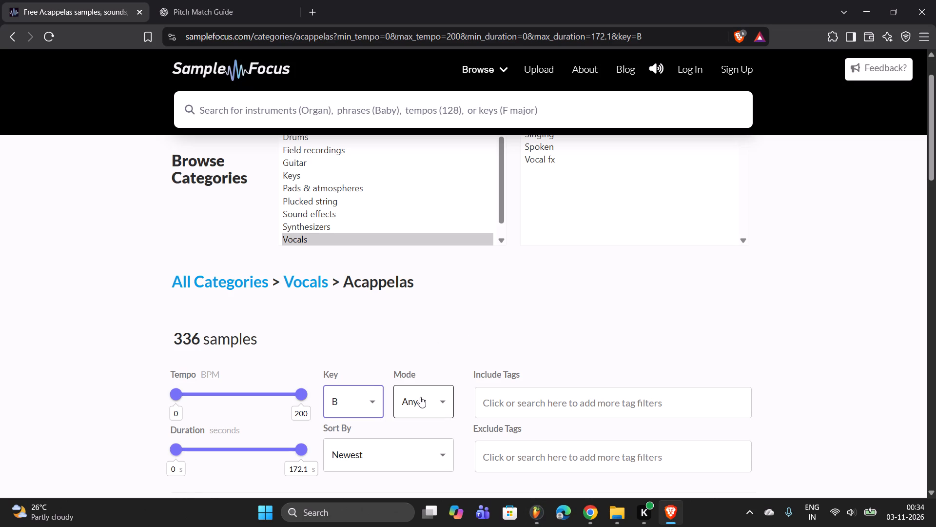
click(420, 397)
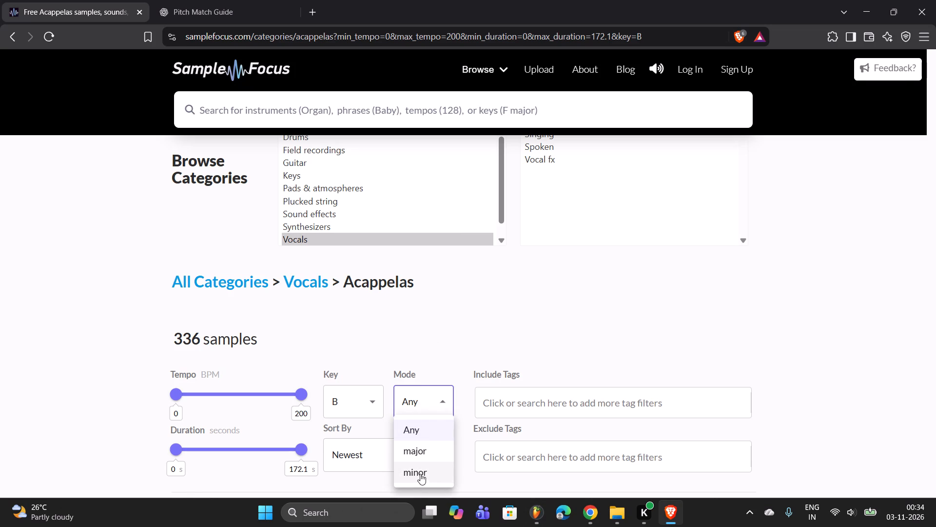
click(419, 472)
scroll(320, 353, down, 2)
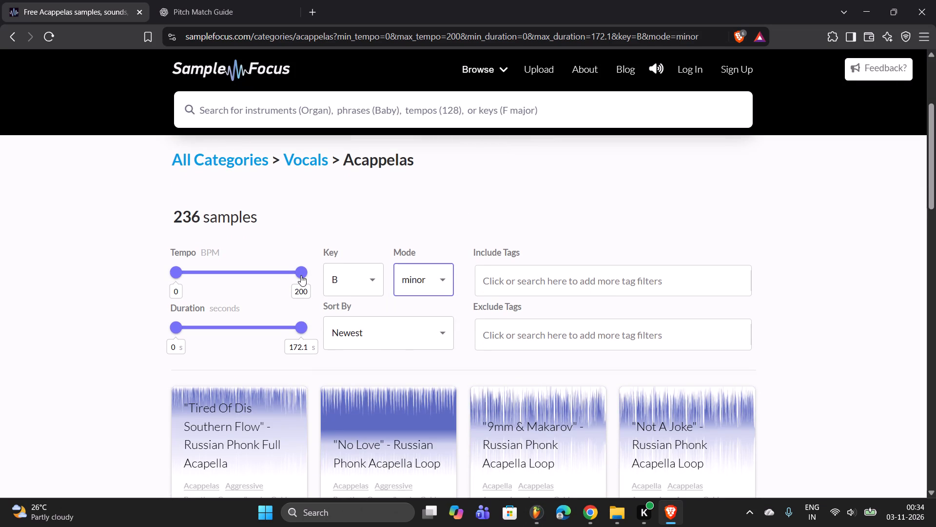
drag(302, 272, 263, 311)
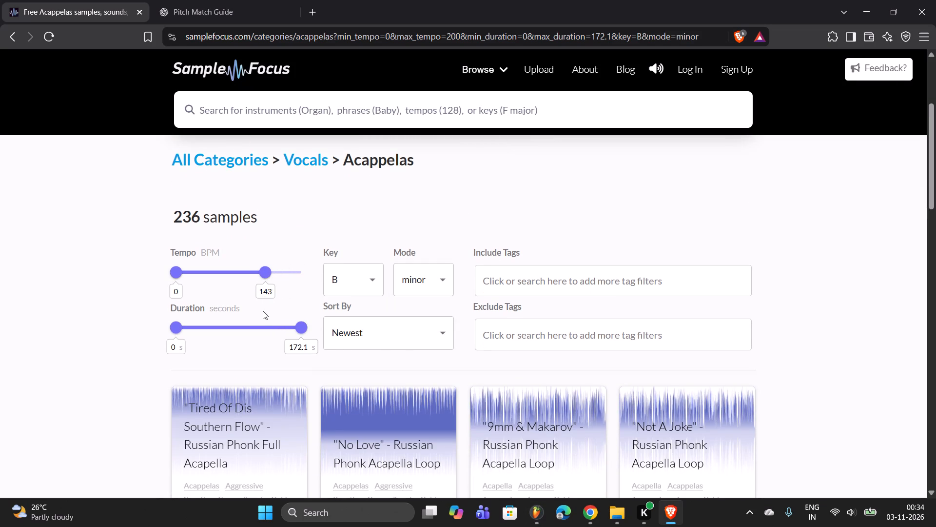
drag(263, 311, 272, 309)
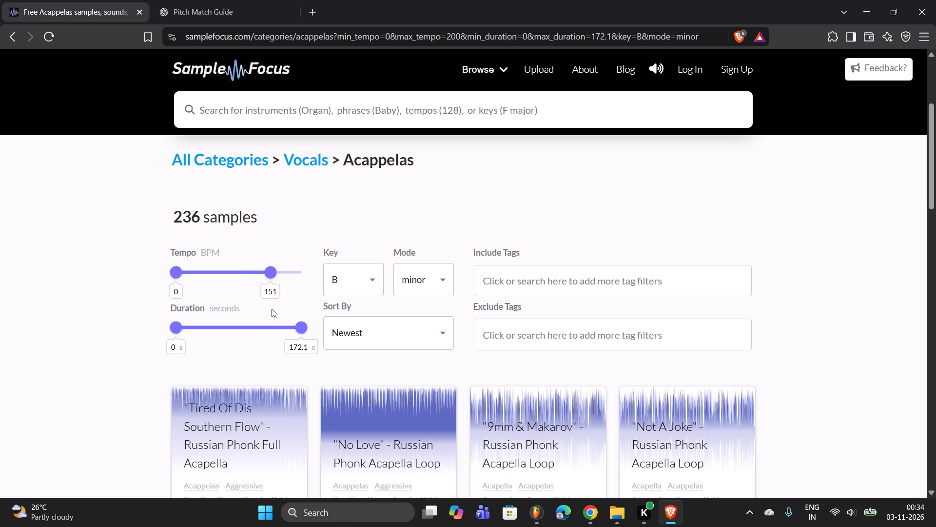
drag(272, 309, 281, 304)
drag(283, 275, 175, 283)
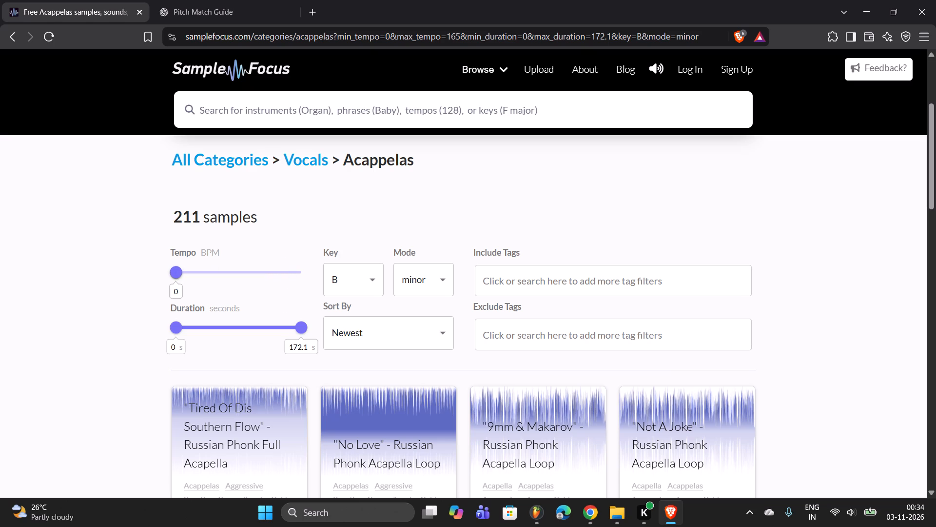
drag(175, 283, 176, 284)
Set the acappella tempo filter's range to 120–140 BPM.
key(alt+Tab)
key(alt+Tab)
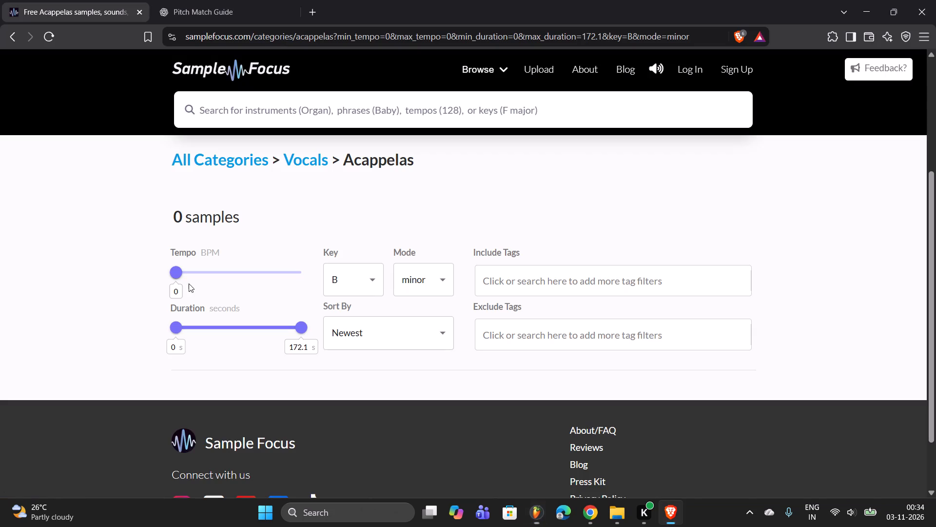
drag(183, 267, 252, 278)
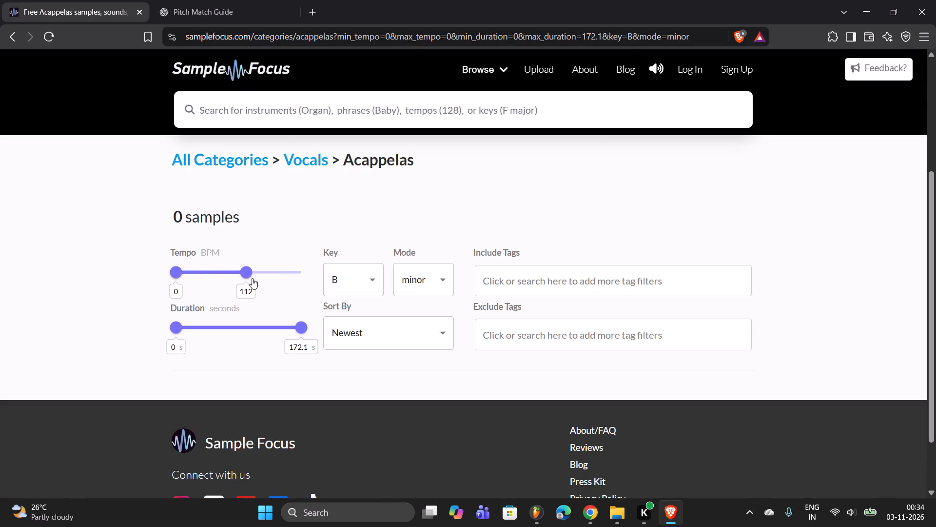
drag(252, 278, 264, 310)
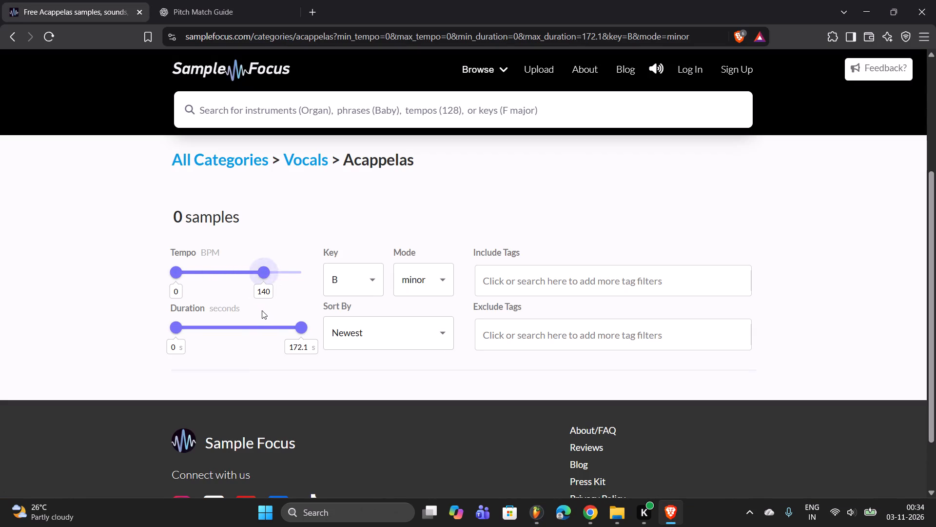
drag(177, 268, 251, 280)
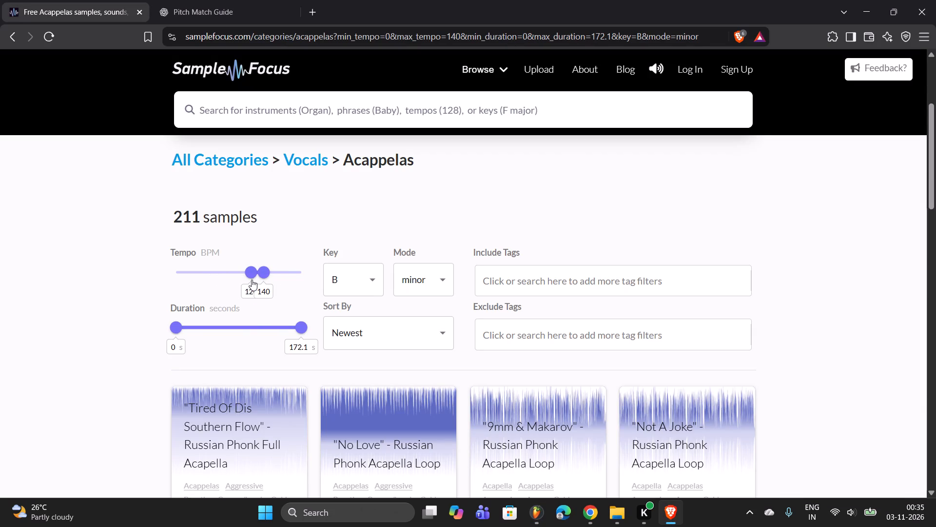
Preview the filtered B minor, 120–140 BPM acappella samples one after another through the end of the first batch of results.
scroll(265, 410, down, 2)
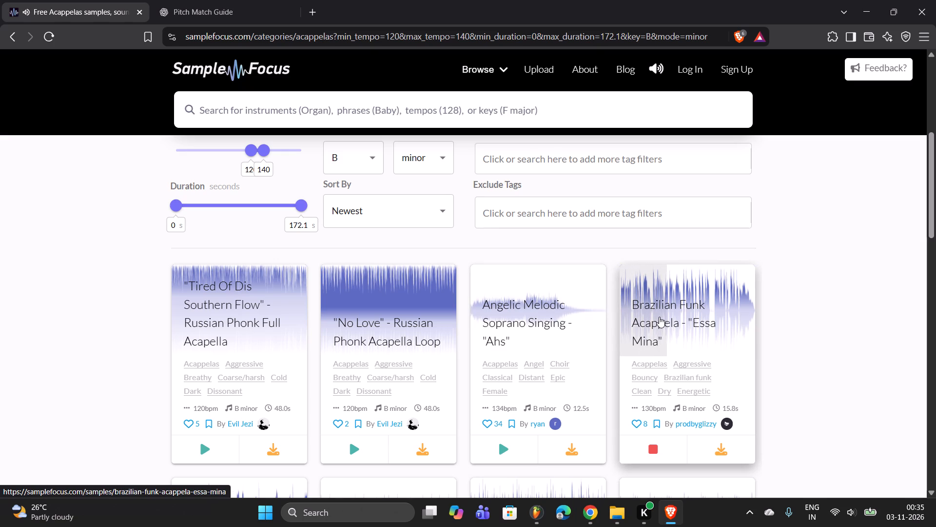
scroll(660, 319, down, 4)
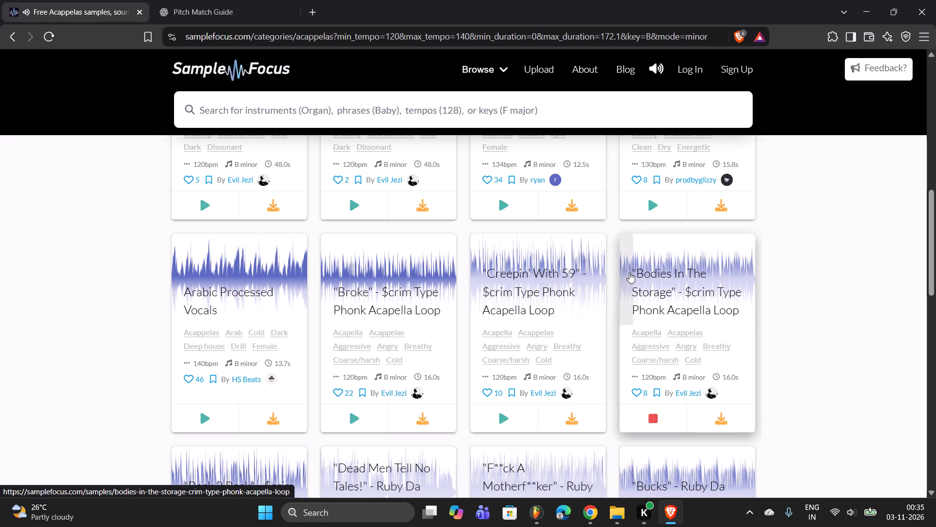
scroll(628, 273, down, 3)
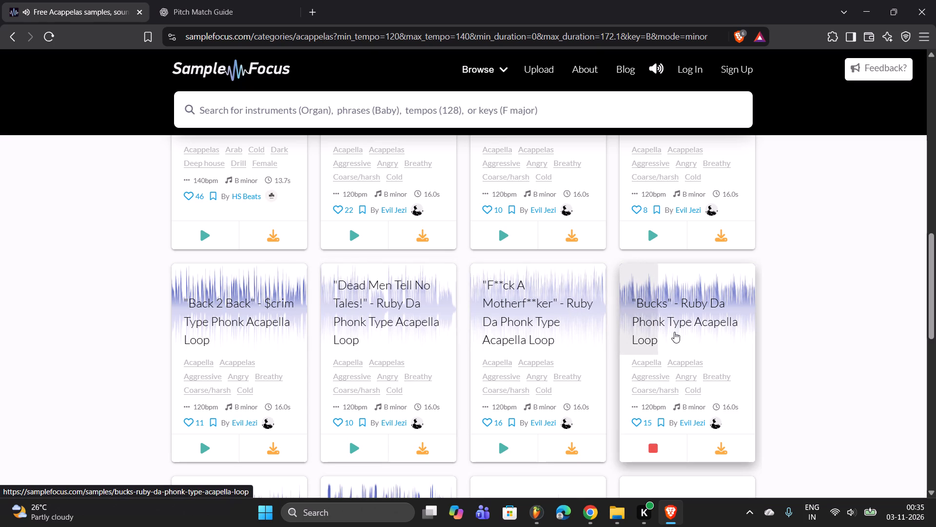
scroll(675, 335, down, 4)
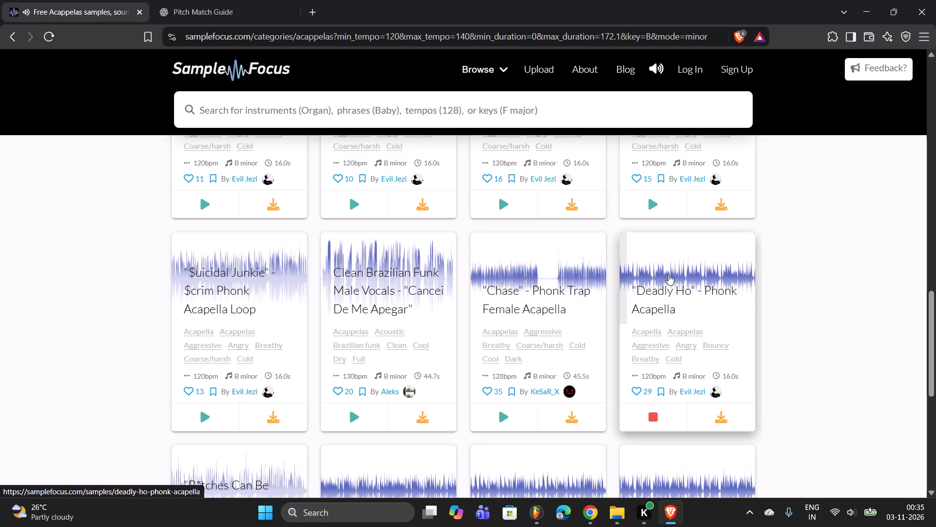
scroll(668, 274, up, 3)
scroll(224, 228, up, 3)
scroll(356, 254, down, 8)
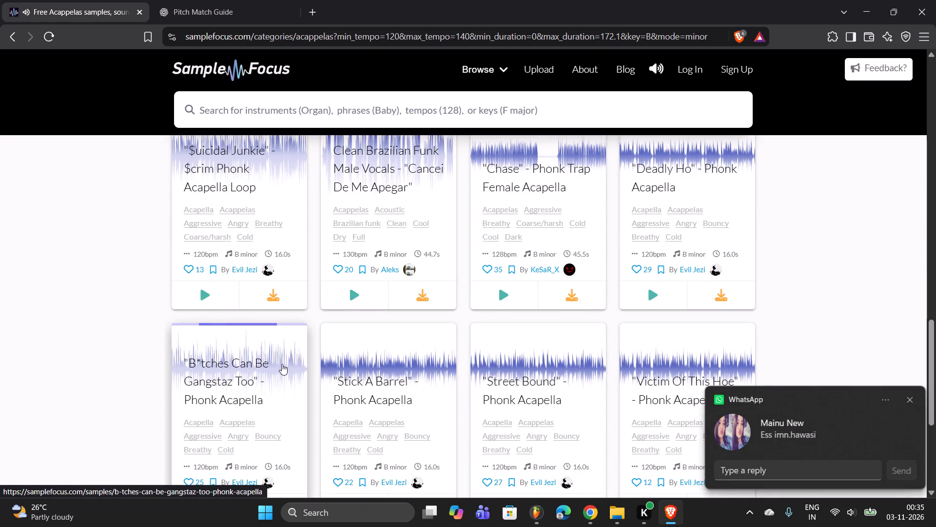
scroll(279, 376, down, 1)
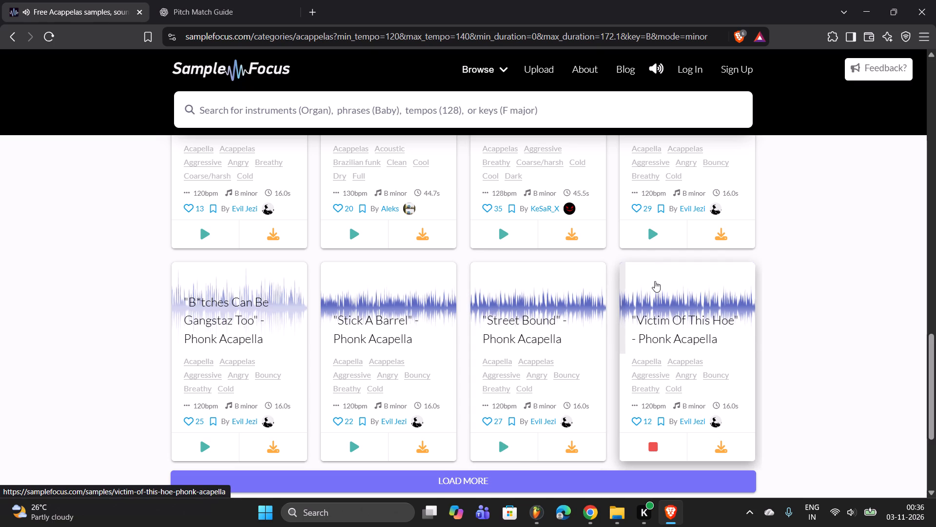
scroll(652, 286, down, 3)
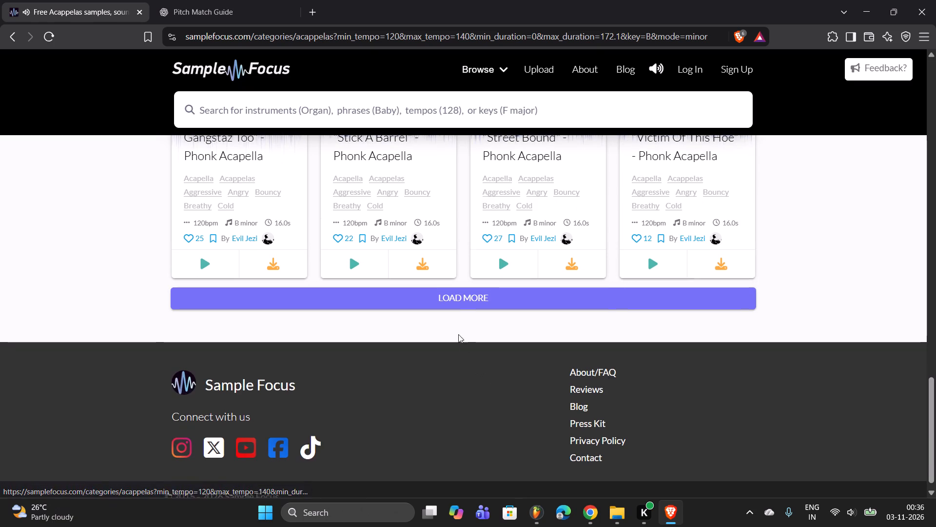
Load more acappella results and preview the additional phonk acapella samples, starting from the "North Memphis" row.
click(461, 298)
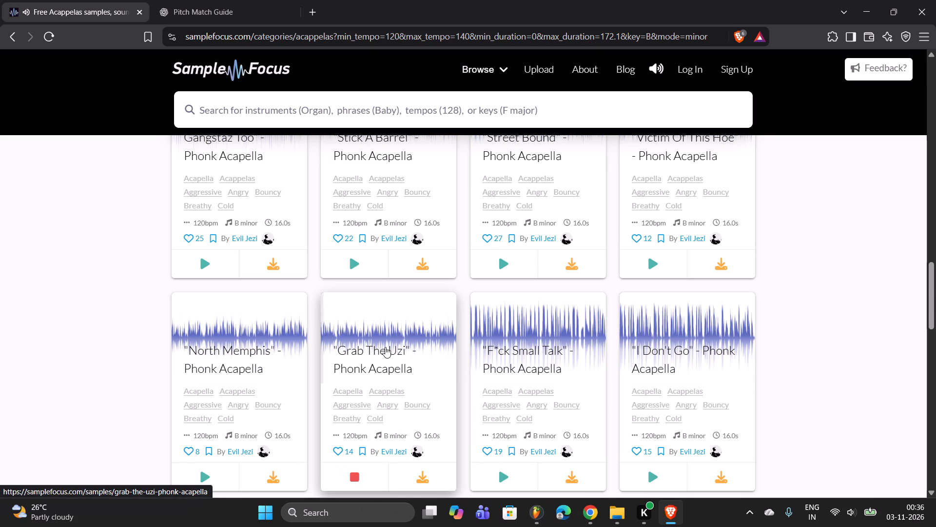
scroll(388, 345, up, 4)
scroll(388, 345, down, 5)
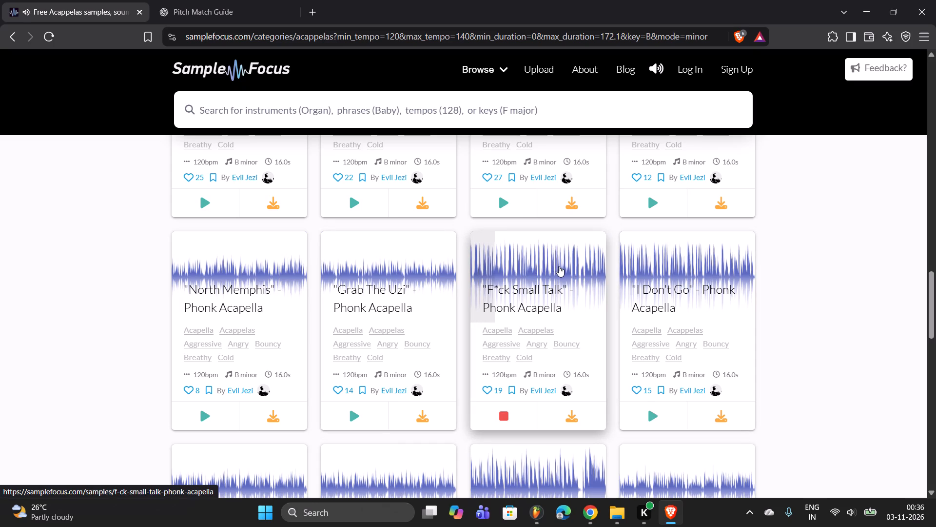
Raise the tempo filter's lower limit to 129 BPM.
scroll(569, 272, up, 20)
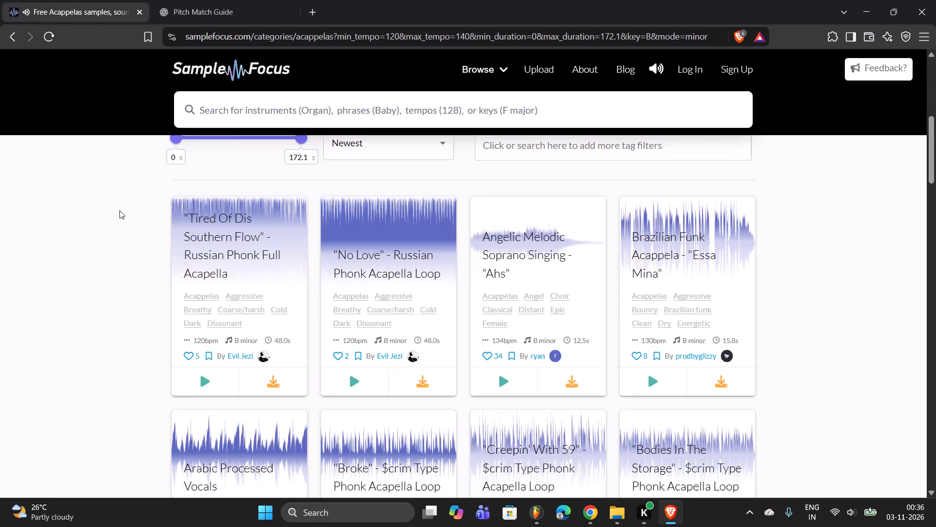
scroll(119, 210, up, 5)
scroll(203, 294, down, 3)
drag(249, 272, 253, 272)
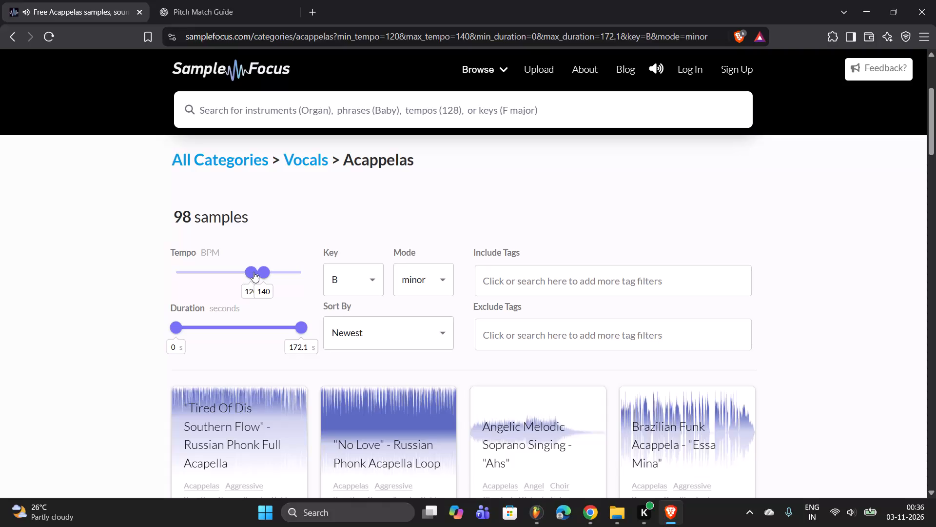
drag(253, 272, 257, 274)
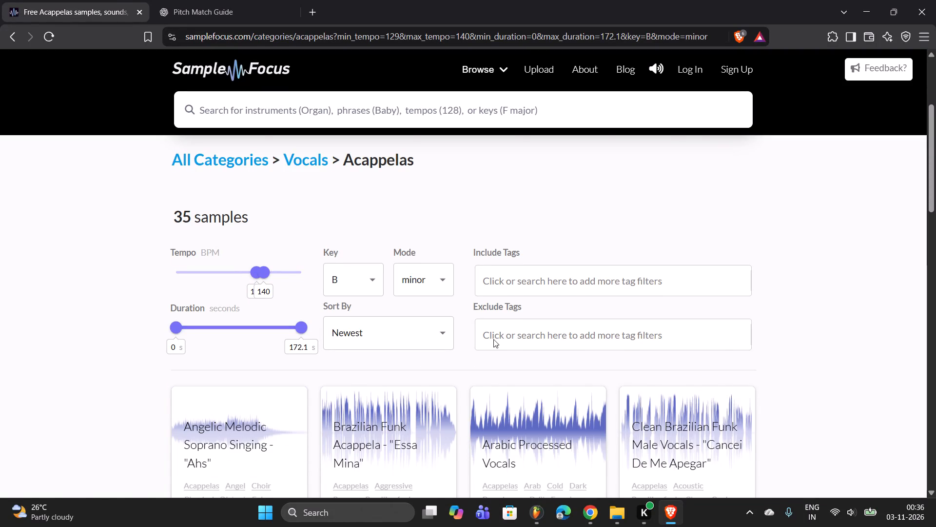
Look through and audition the acappella samples in the narrowed tempo range.
scroll(498, 341, down, 6)
scroll(246, 162, up, 2)
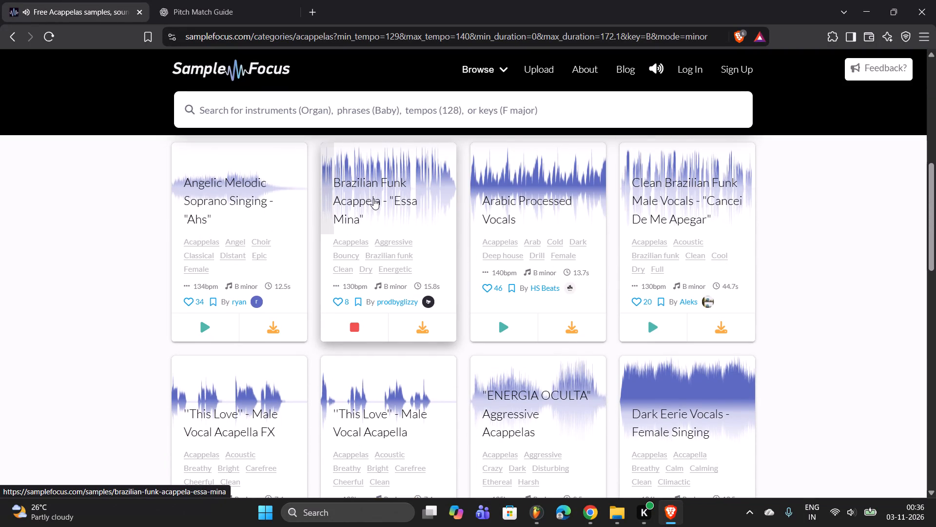
scroll(370, 214, down, 6)
scroll(548, 316, down, 11)
scroll(375, 163, up, 2)
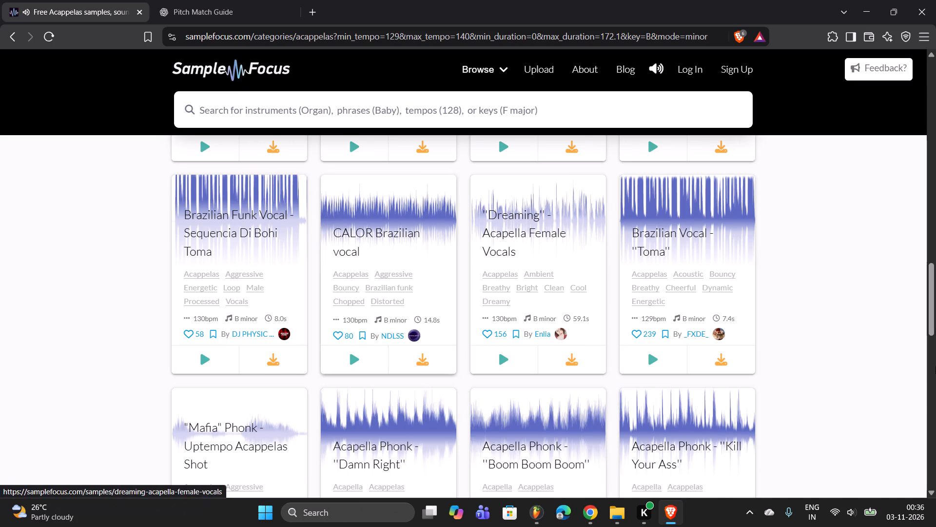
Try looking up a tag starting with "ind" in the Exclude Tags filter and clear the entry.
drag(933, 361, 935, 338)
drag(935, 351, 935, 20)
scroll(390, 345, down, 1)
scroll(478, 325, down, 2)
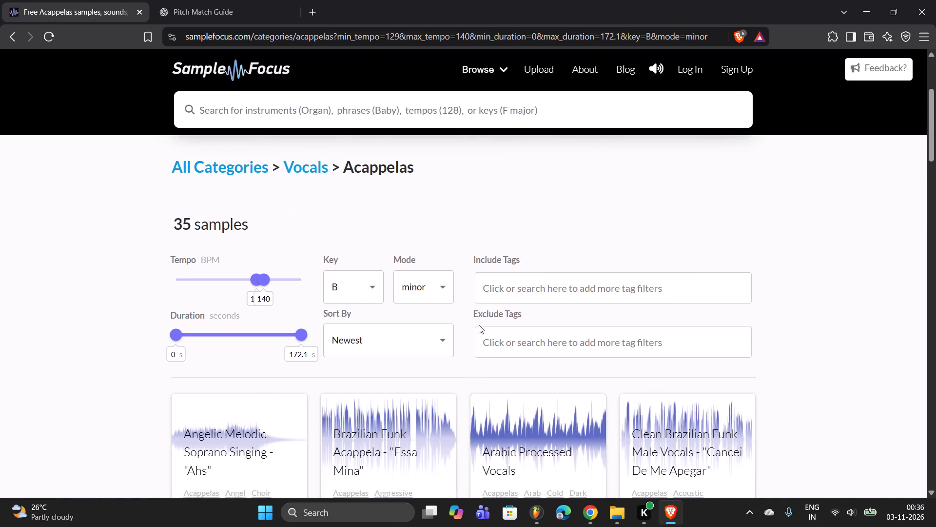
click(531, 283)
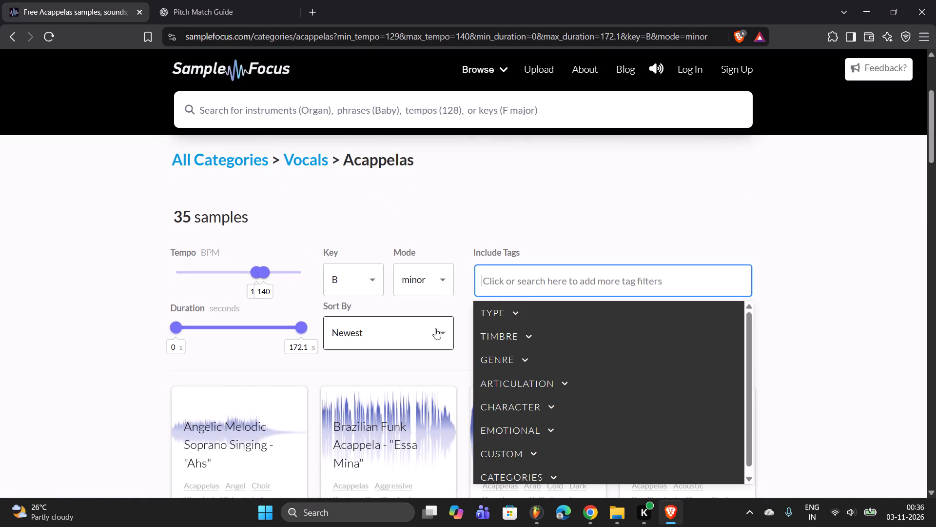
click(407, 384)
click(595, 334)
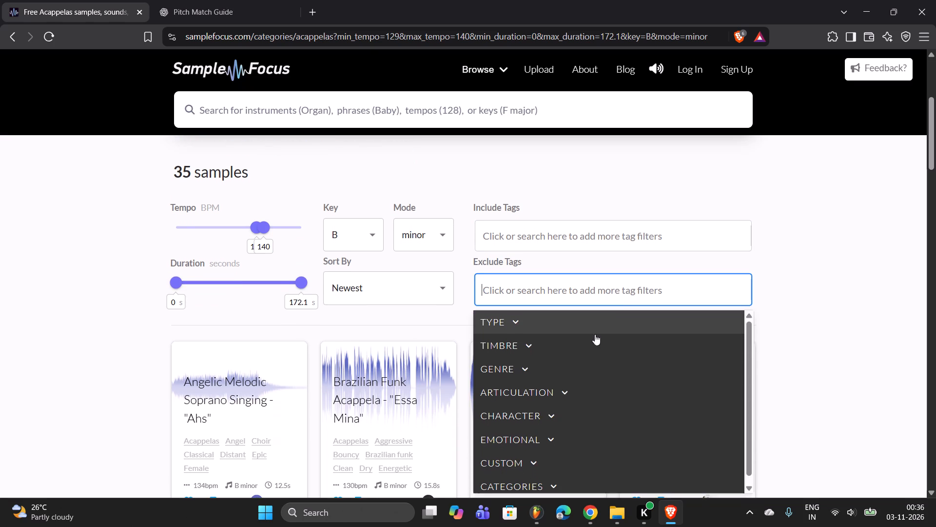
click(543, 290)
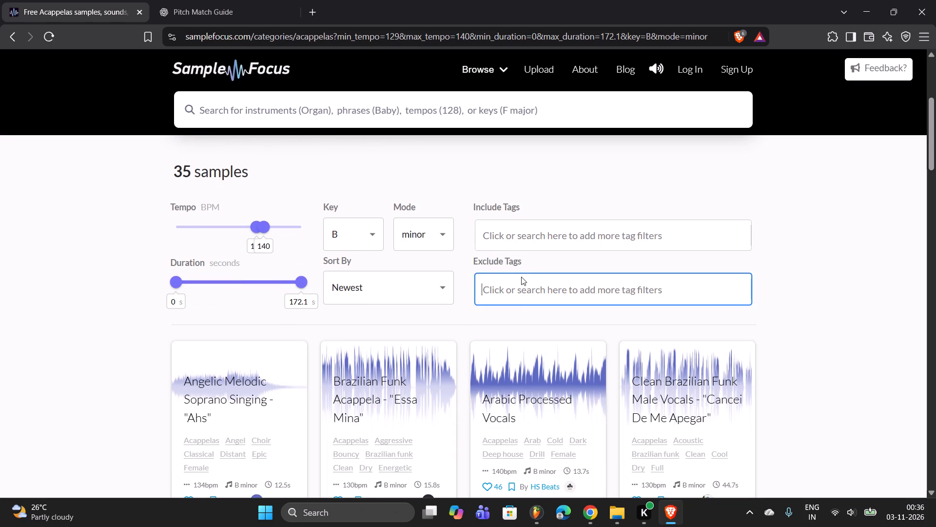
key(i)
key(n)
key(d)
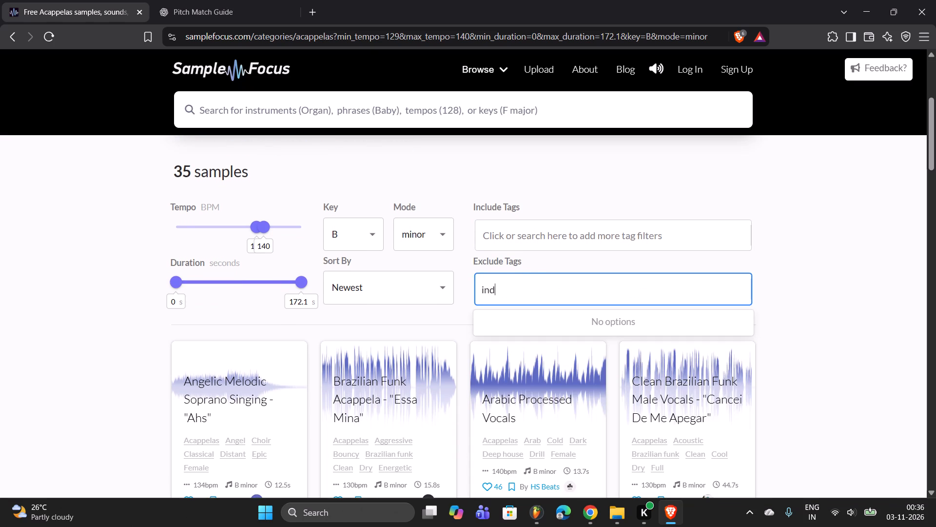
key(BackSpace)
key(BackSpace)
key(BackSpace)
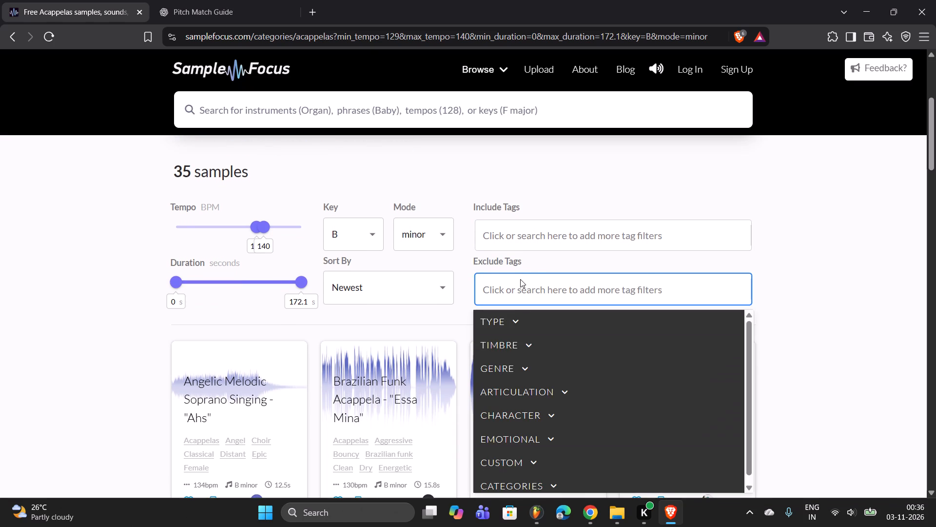
Search the Include Tags filter for "ind" and clear the entry.
click(517, 247)
key(i)
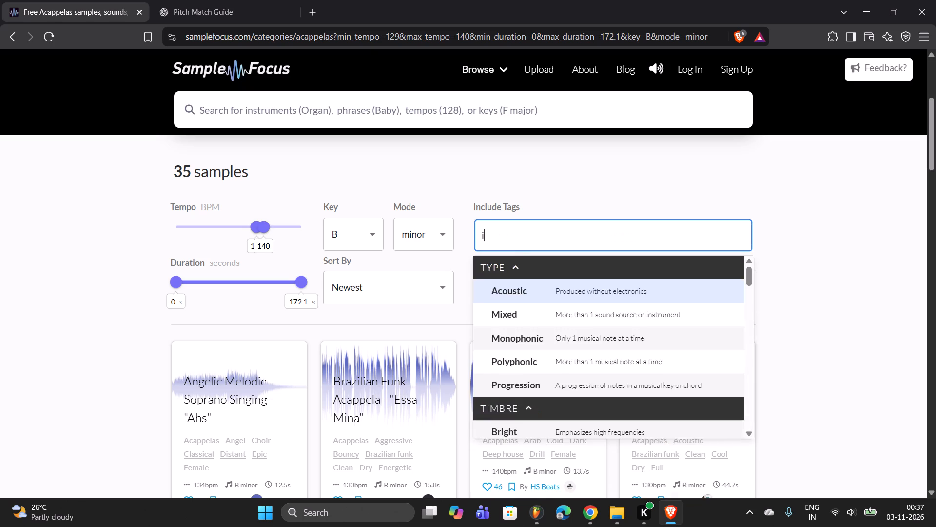
text(nb)
key(BackSpace)
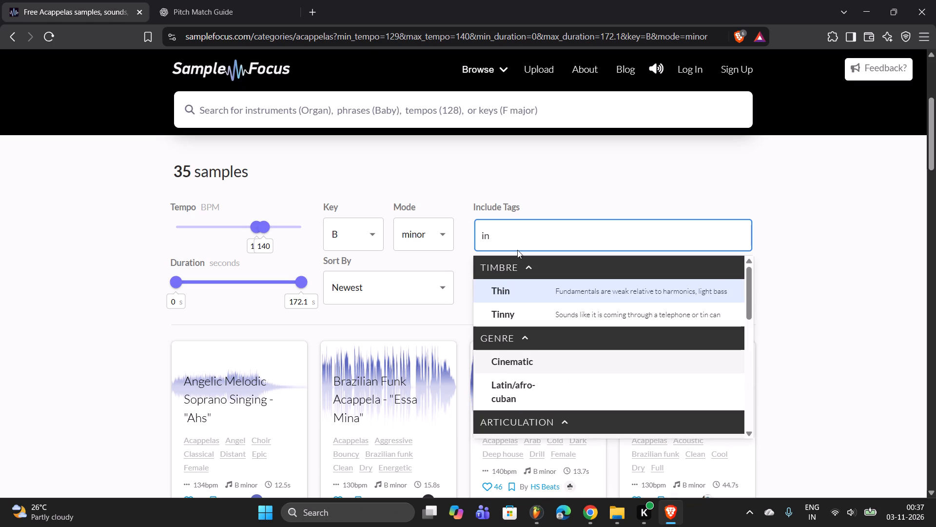
key(d)
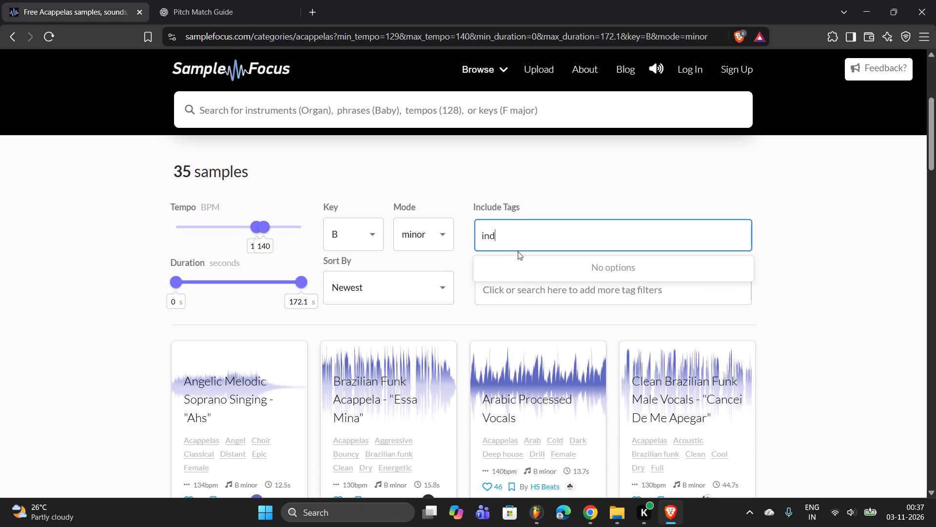
key(BackSpace)
key(BackSpace)
key(BackSpace)
key(BackSpace)
Add the custom Acapella tag to the Include Tags filter.
scroll(523, 333, down, 1)
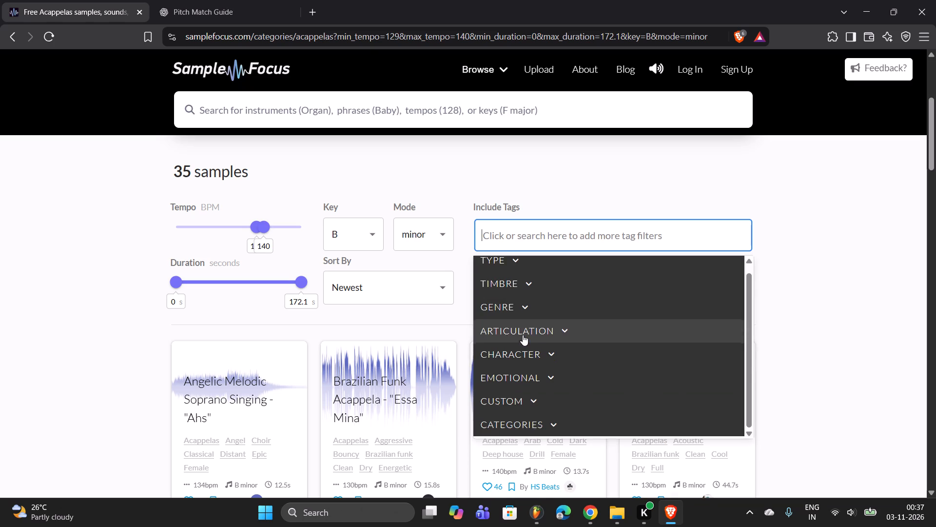
scroll(523, 335, down, 3)
click(518, 395)
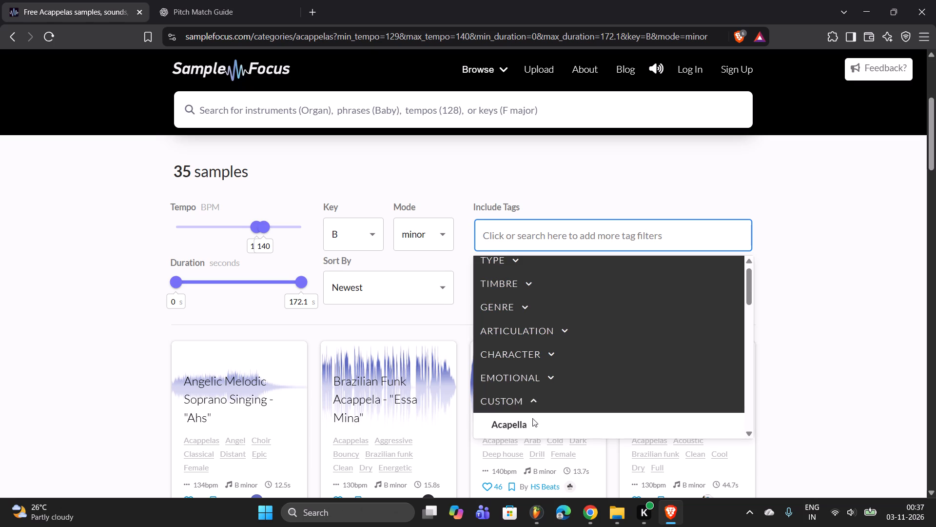
click(519, 426)
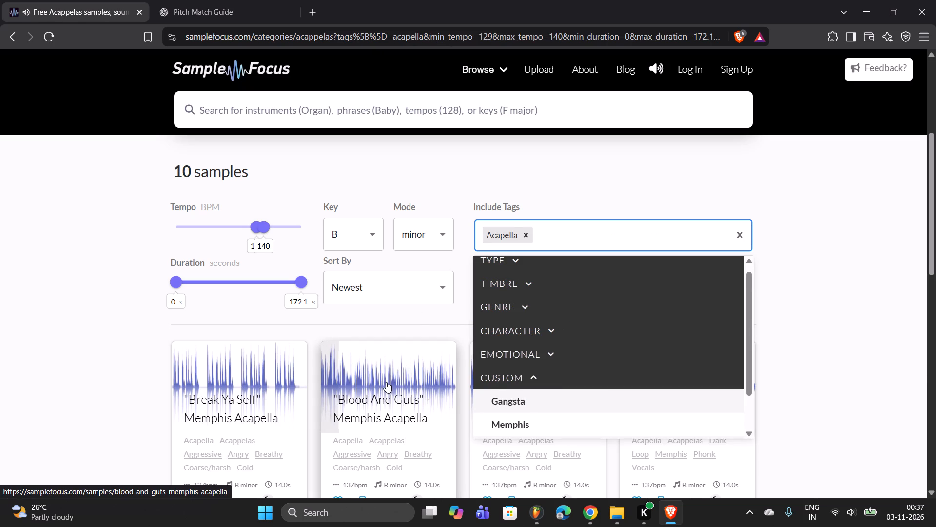
Look through the remaining tag groups and add the Vocals genre tag to the Include Tags filter.
scroll(677, 339, down, 3)
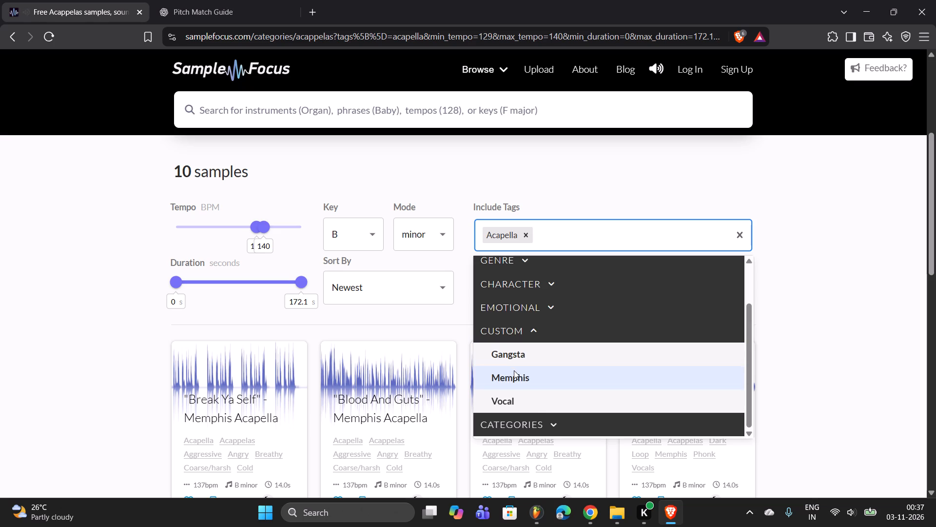
scroll(533, 407, down, 1)
scroll(529, 355, up, 2)
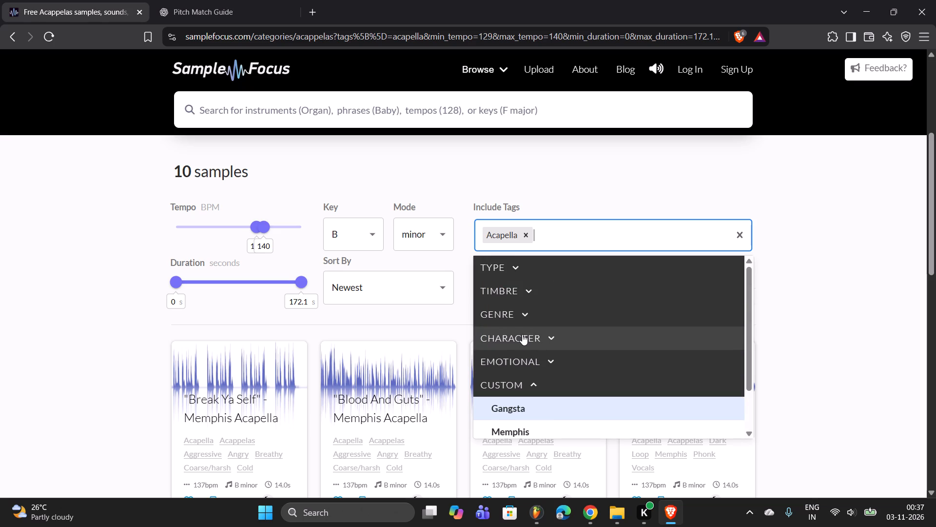
click(523, 334)
click(522, 313)
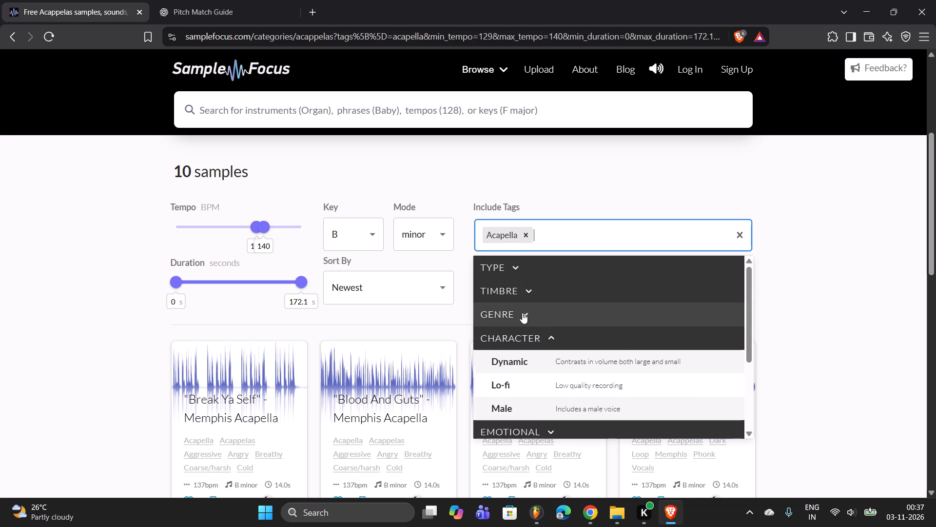
scroll(520, 325, down, 1)
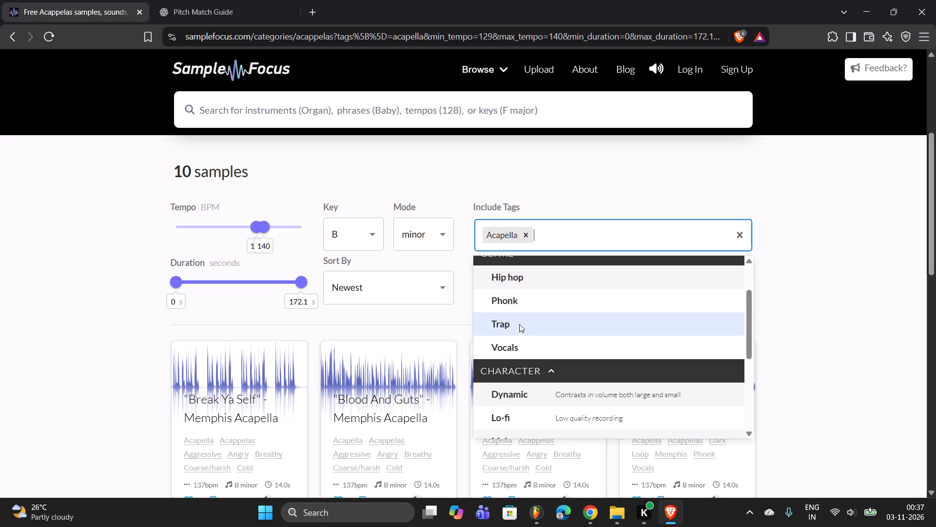
scroll(515, 329, down, 2)
scroll(530, 323, up, 2)
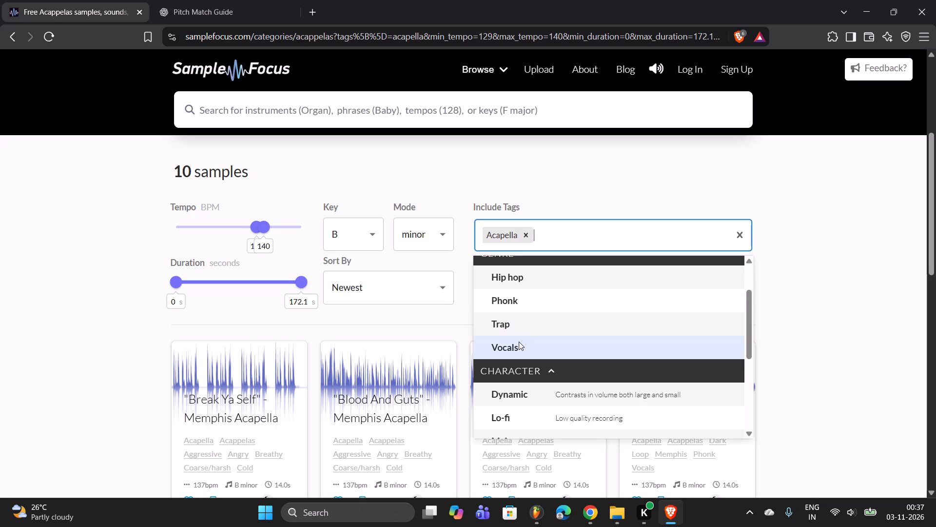
click(519, 342)
Look through and audition the samples filtered by the Acapella and Vocals tags.
scroll(493, 354, down, 3)
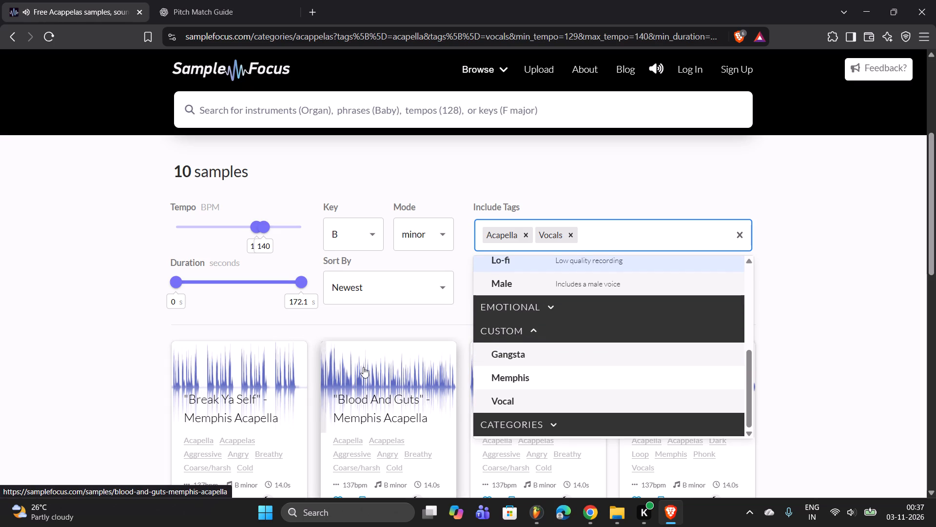
scroll(372, 363, down, 3)
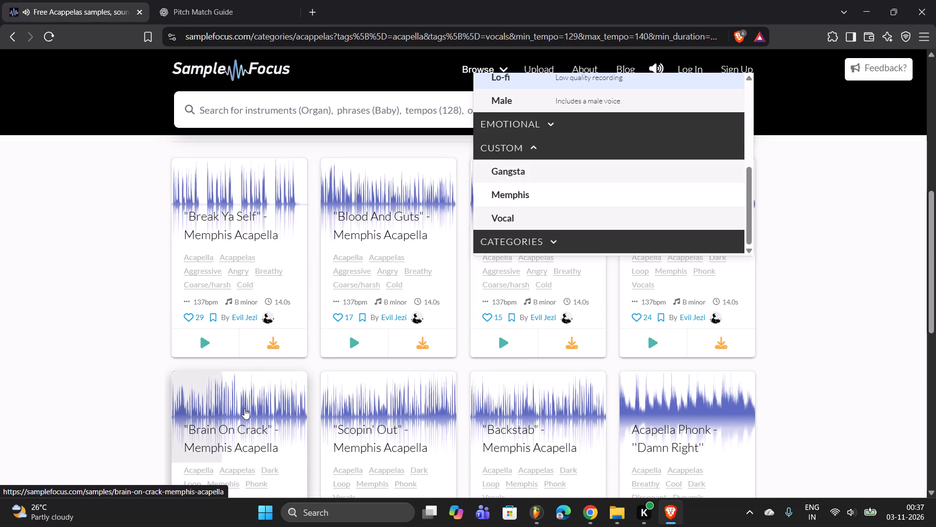
scroll(244, 408, down, 1)
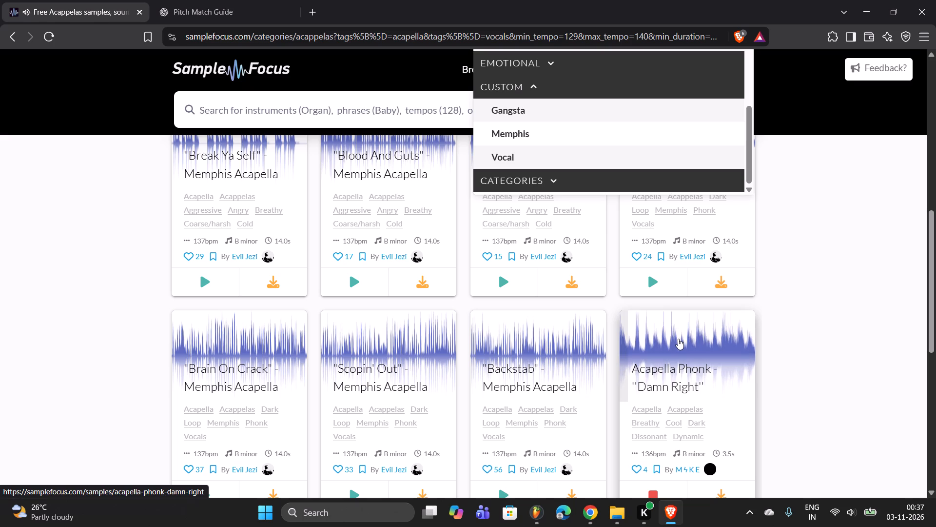
scroll(687, 339, down, 1)
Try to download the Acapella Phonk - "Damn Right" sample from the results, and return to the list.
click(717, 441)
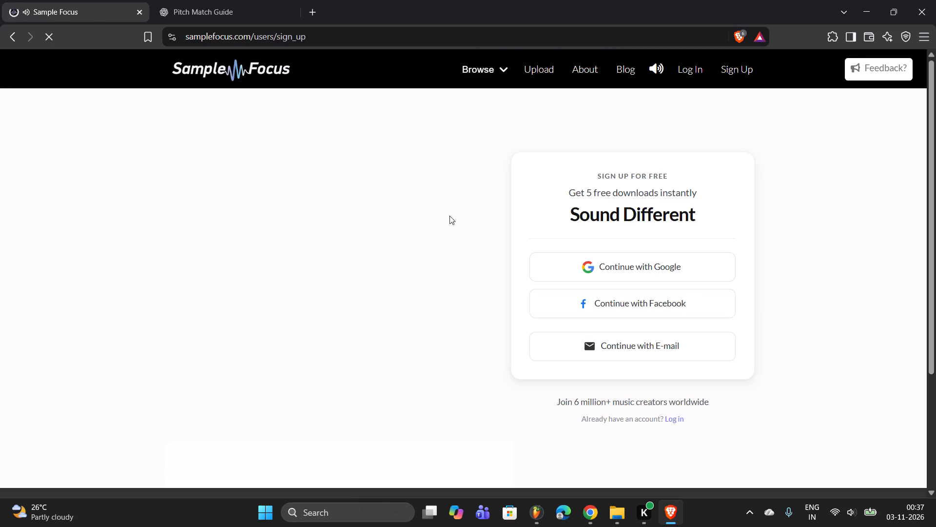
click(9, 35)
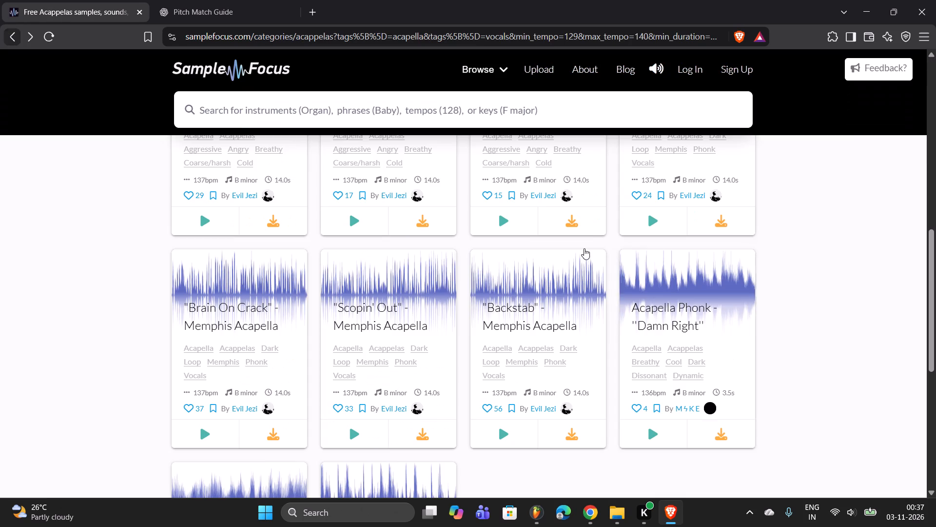
Open the Acapella Phonk - "Damn Right" sample page, copy its address and load it in Chrome.
click(662, 390)
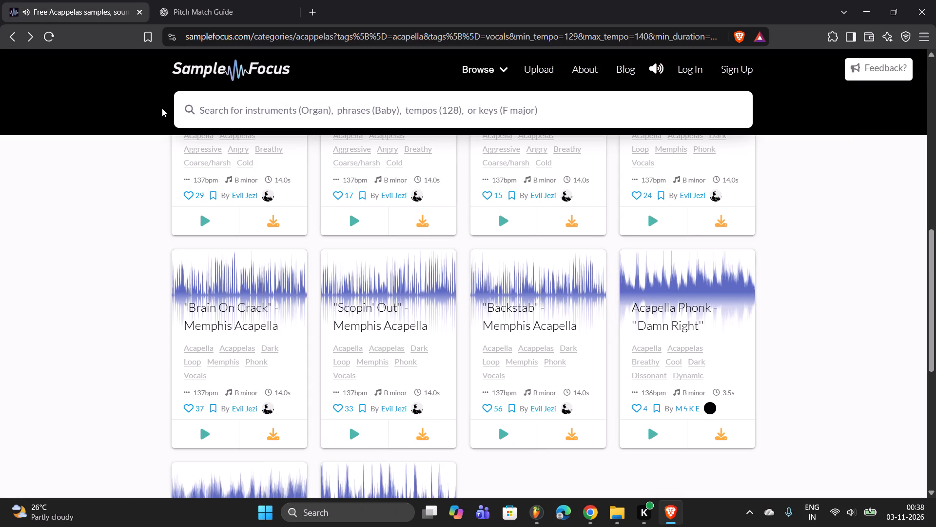
click(668, 321)
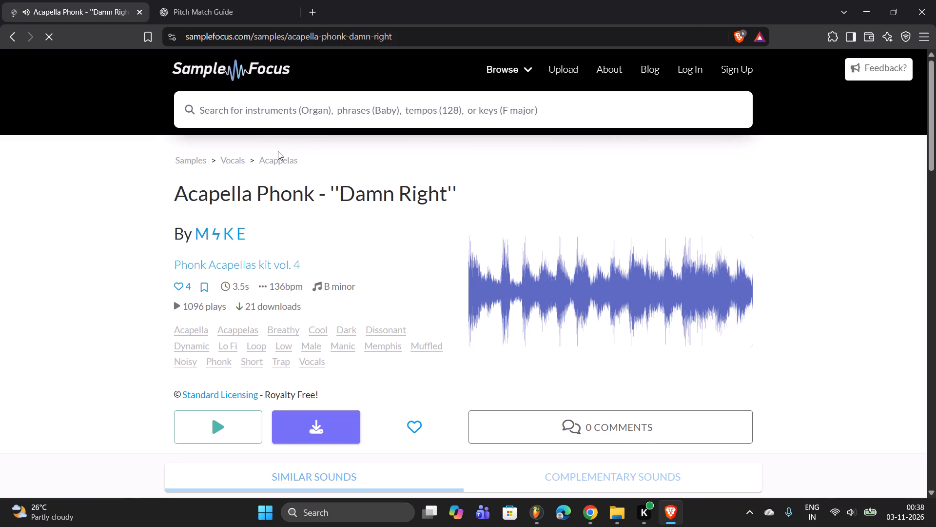
triple_click(259, 31)
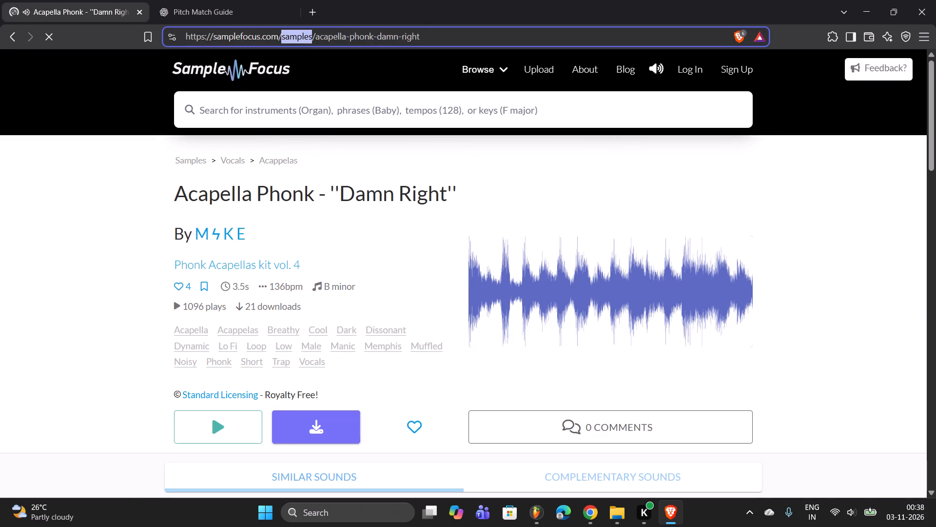
key(ctrl+c)
key(alt+Tab)
key(alt+Tab)
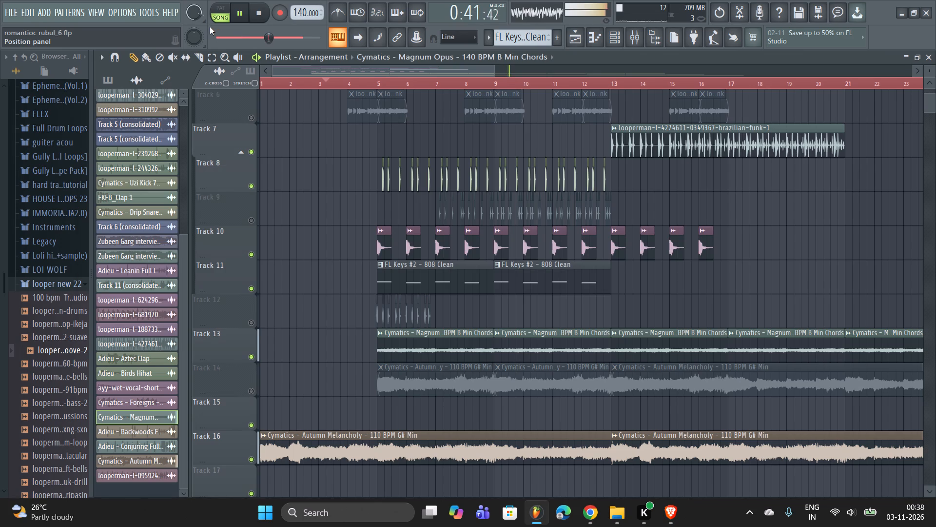
key(alt+Tab)
key(ctrl+v)
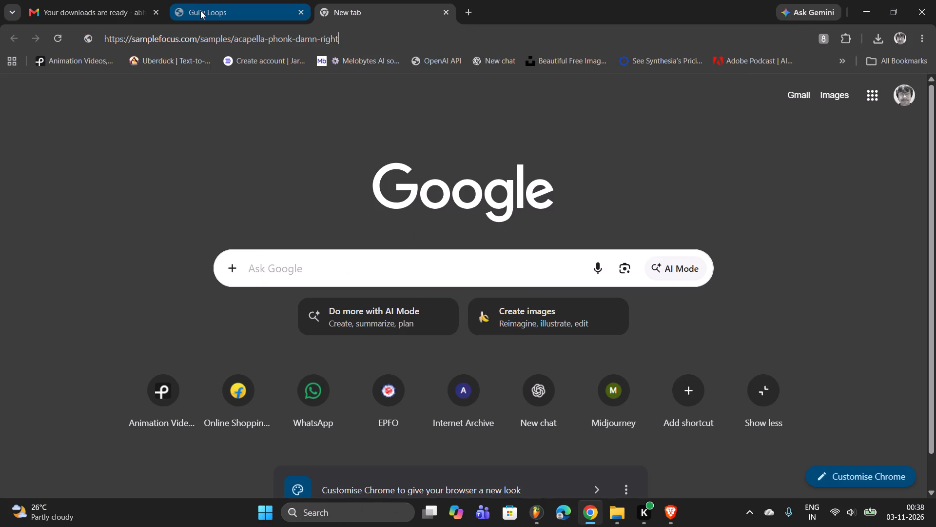
key(Return)
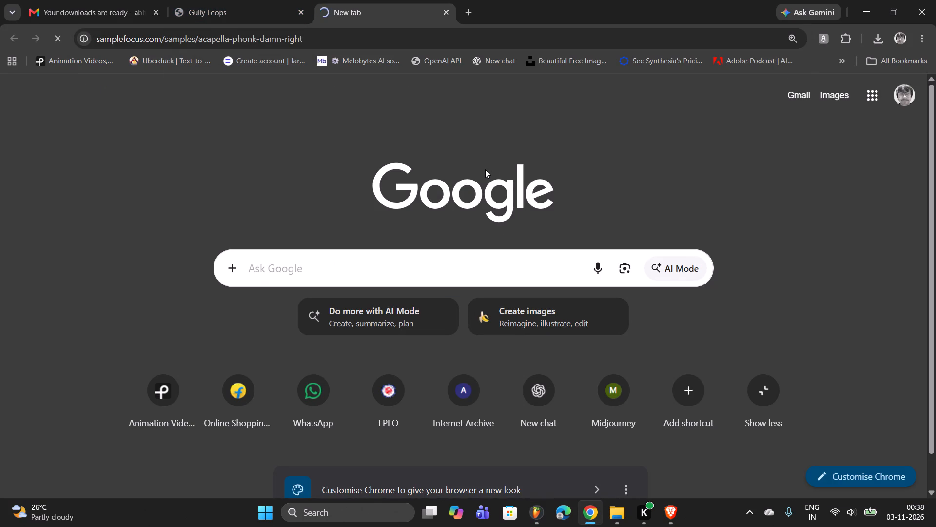
Download the Acapella Phonk - "Damn Right" sample from its page.
scroll(485, 169, up, 1)
scroll(419, 295, down, 3)
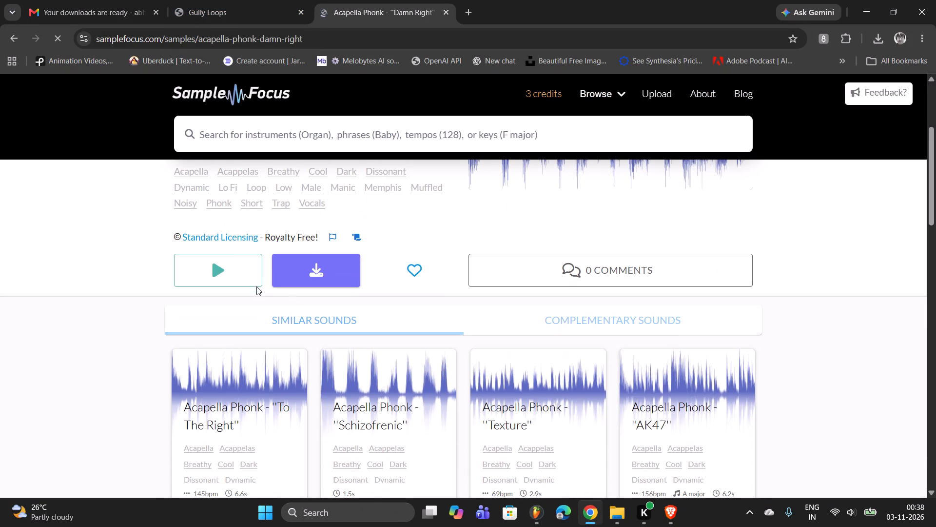
click(294, 273)
scroll(510, 286, up, 3)
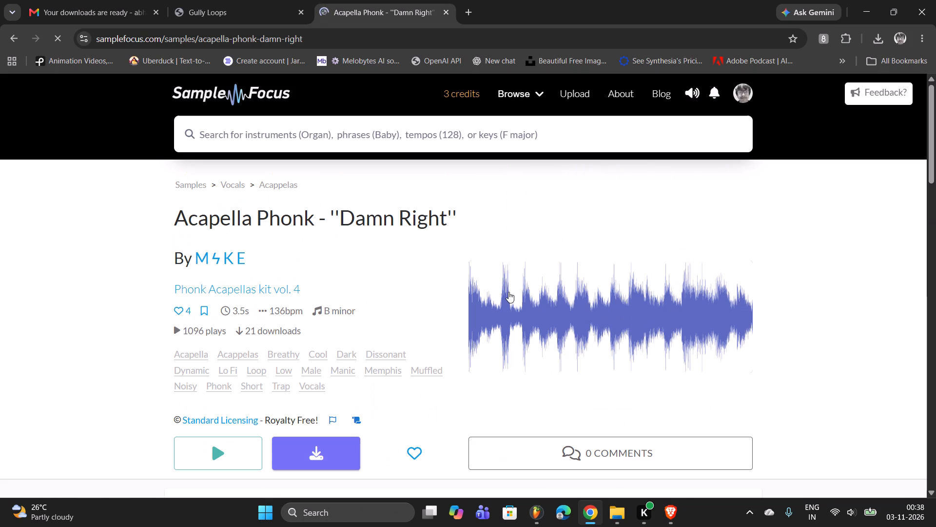
Return to the filtered results in Brave and audition the last two Acapella Phonk samples, "Boom Boom Boom" and "Kill Your Ass".
key(alt+Tab)
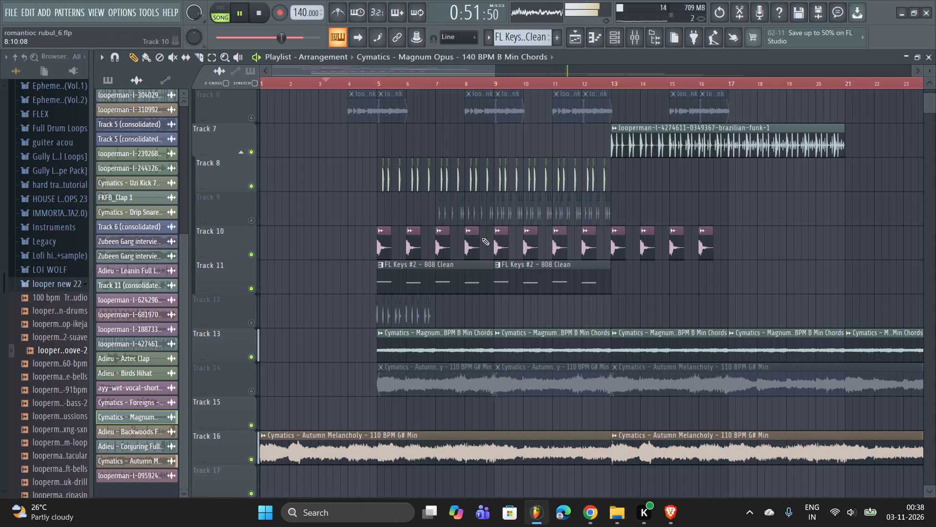
key(alt+Tab)
key(alt+Tab)
scroll(516, 283, down, 4)
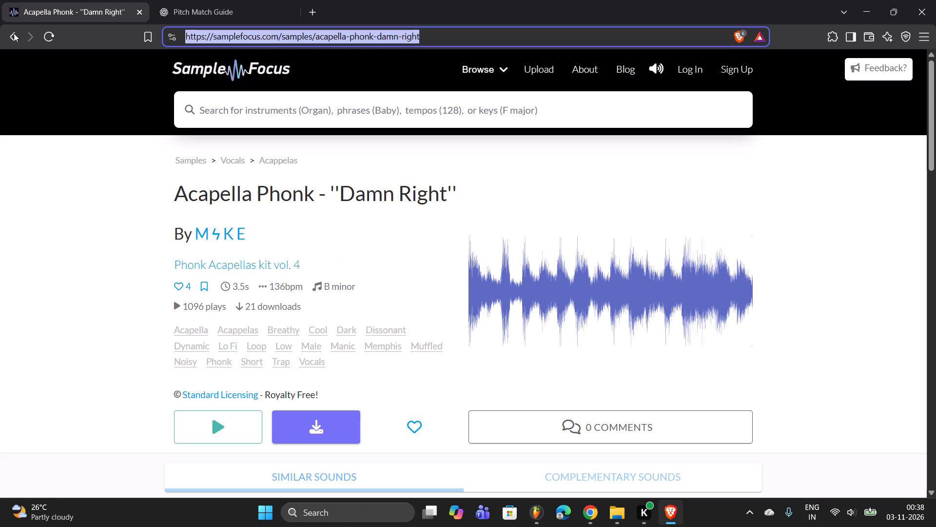
click(14, 33)
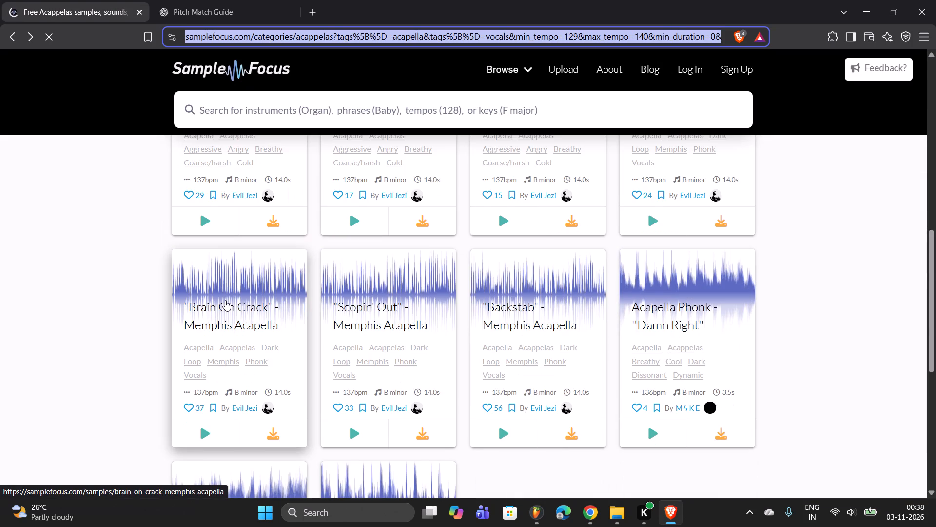
scroll(242, 290, down, 5)
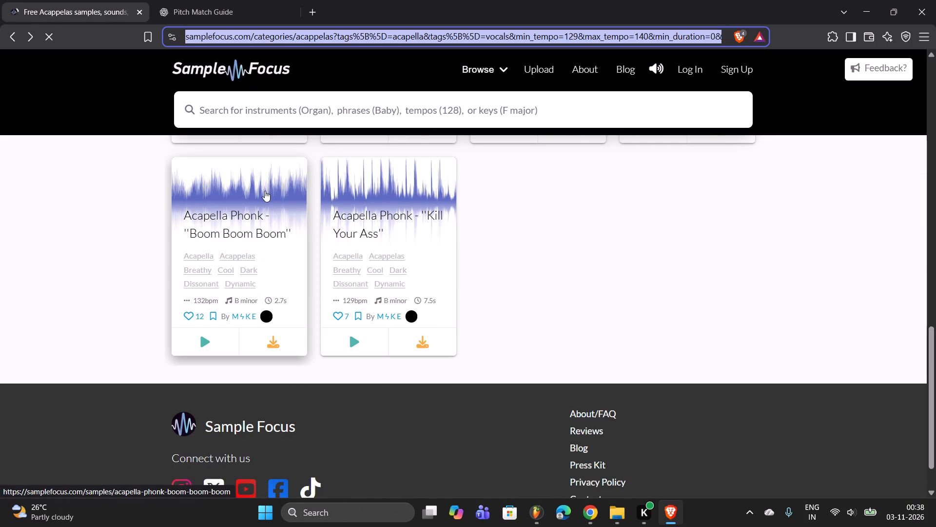
click(202, 345)
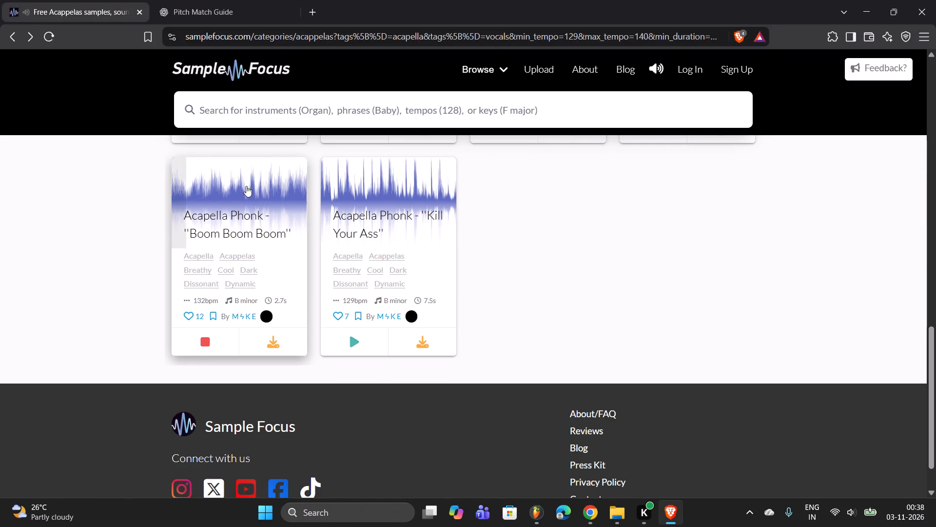
click(357, 339)
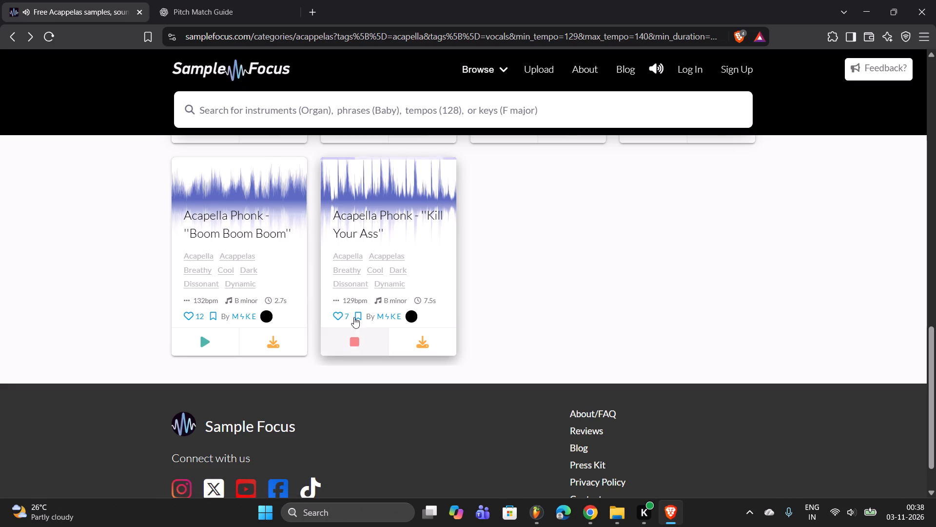
click(355, 352)
click(353, 346)
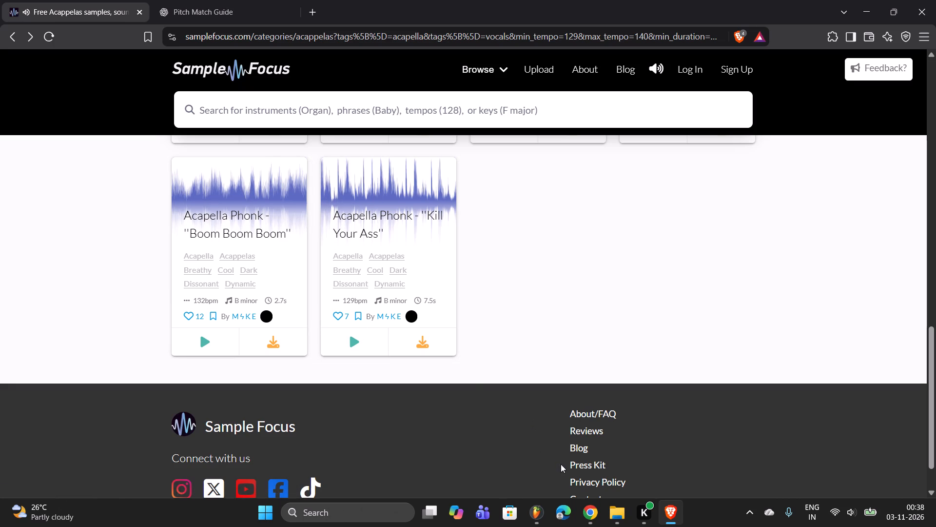
Bring the downloaded acapella-phonk-damn-right_136bpm_B_minor file from Downloads into the FL Studio playlist on Track 12, near bar 13.
click(624, 509)
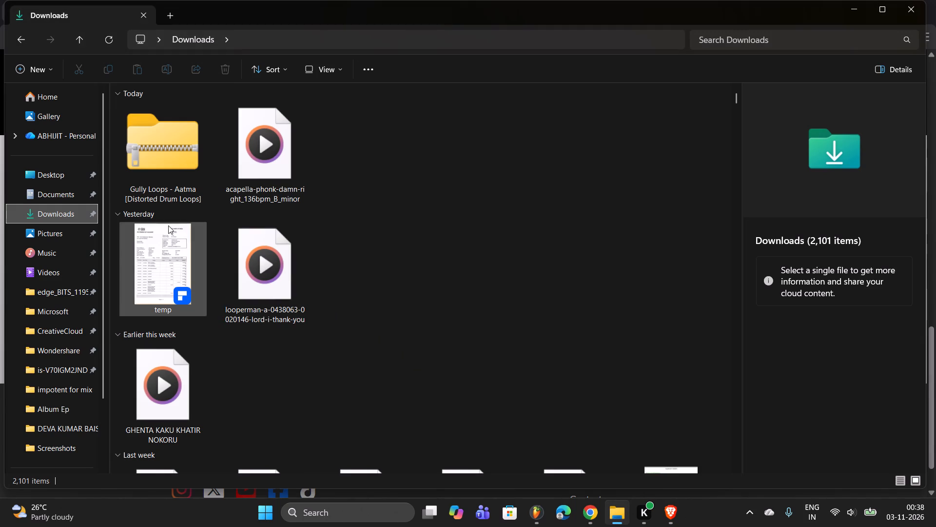
click(96, 214)
click(73, 215)
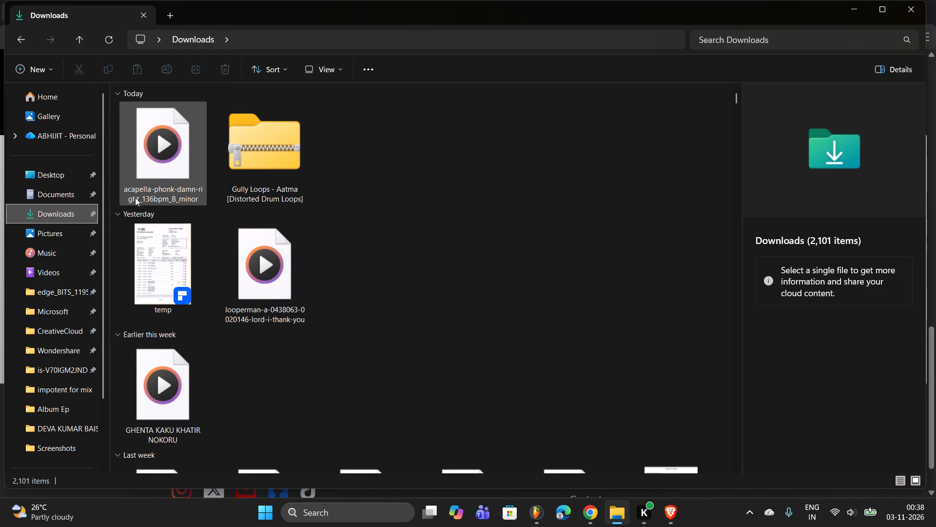
drag(144, 174, 191, 203)
key(alt+Tab)
key(alt+Tab)
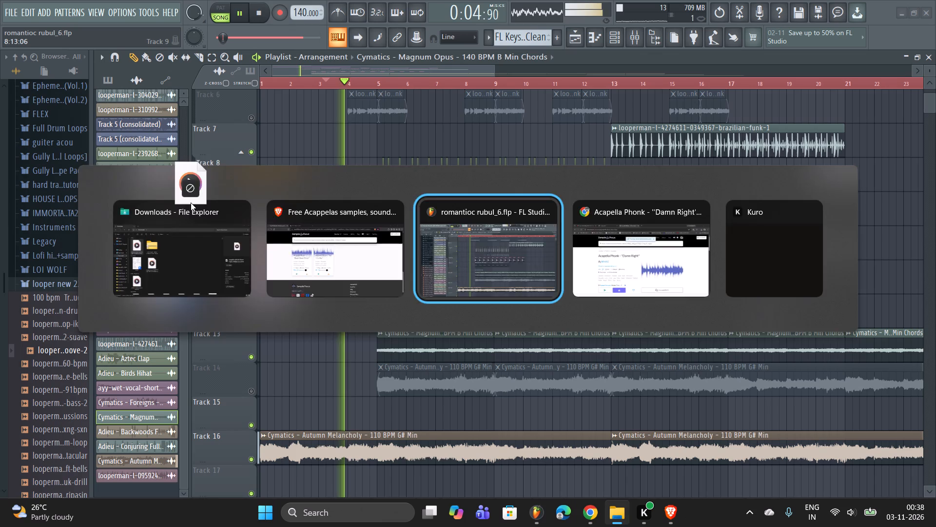
drag(191, 203, 620, 294)
Insert a new track at Track 12, stop playback and move the acapella clip onto it at bar 5.
right_click(250, 304)
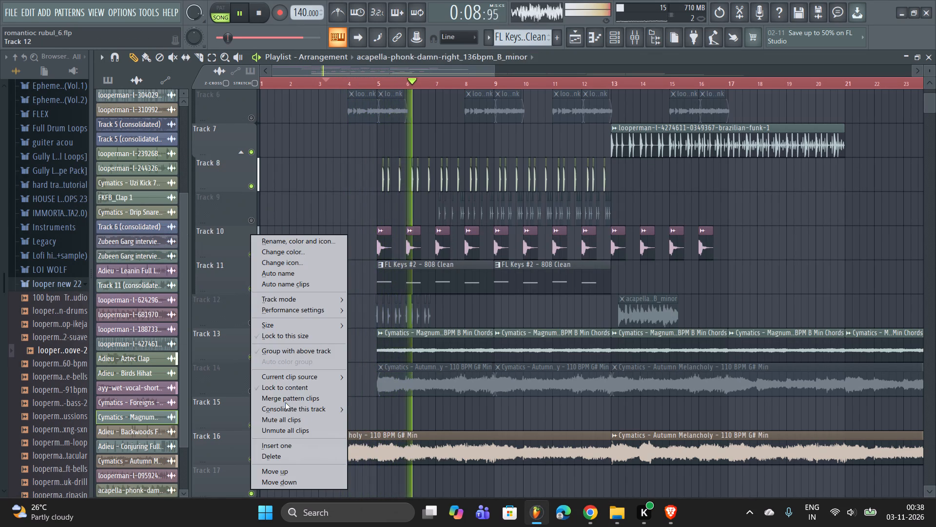
click(302, 447)
key(space)
drag(657, 339, 574, 324)
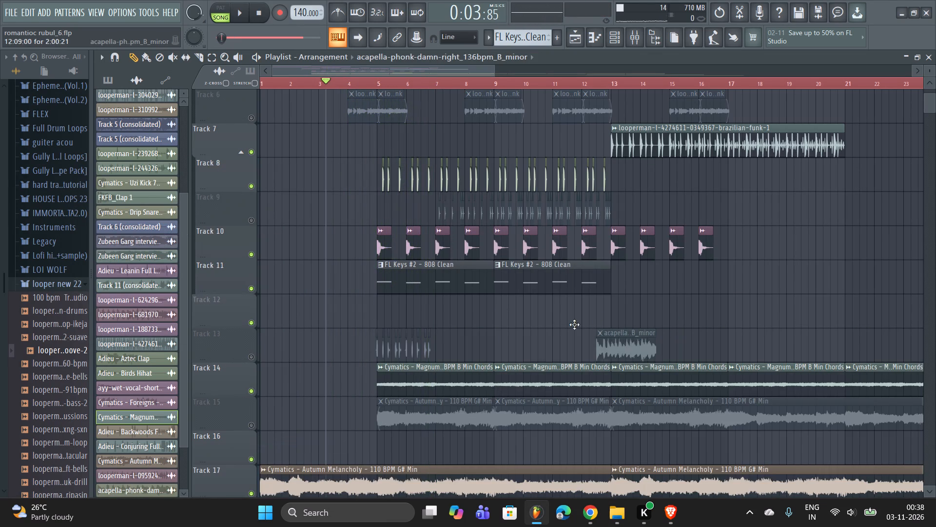
drag(574, 324, 414, 301)
Fit the acapella clip on Track 12 to the project tempo using the 75 to 150 BPM detection range.
click(378, 298)
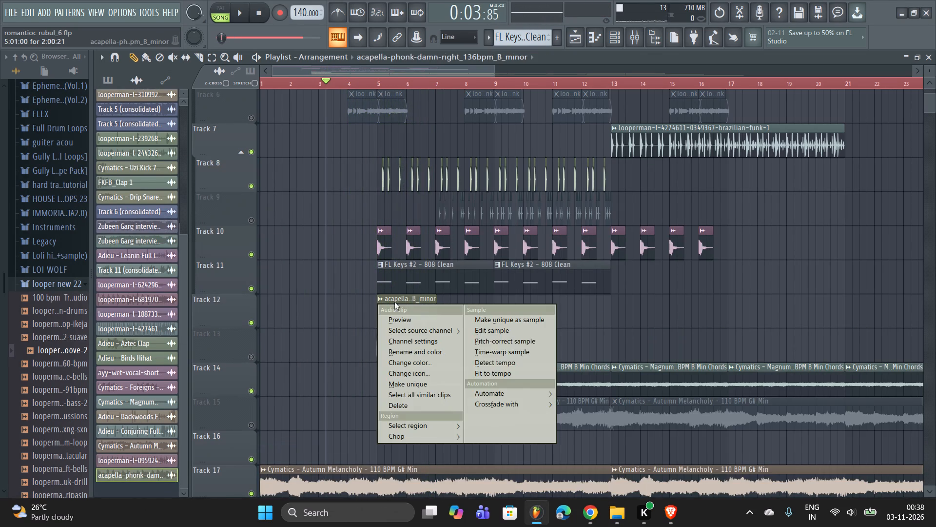
click(495, 374)
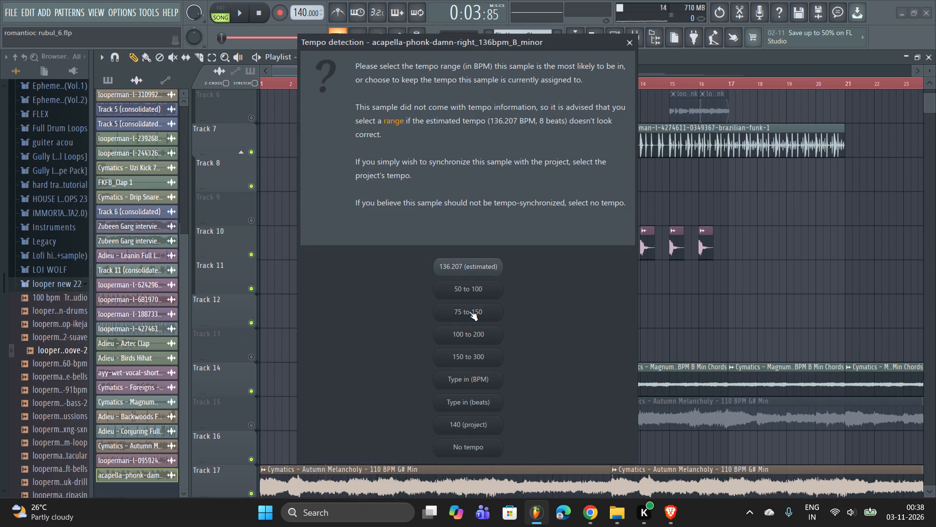
click(469, 311)
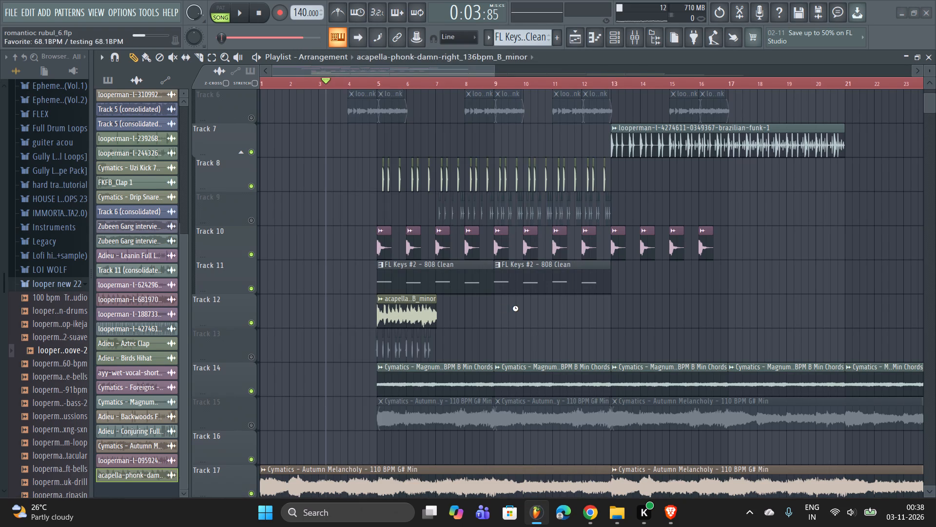
Play from bar 5 and place two more acapella clips on Track 12, at bars 7 and 9.
click(377, 83)
key(space)
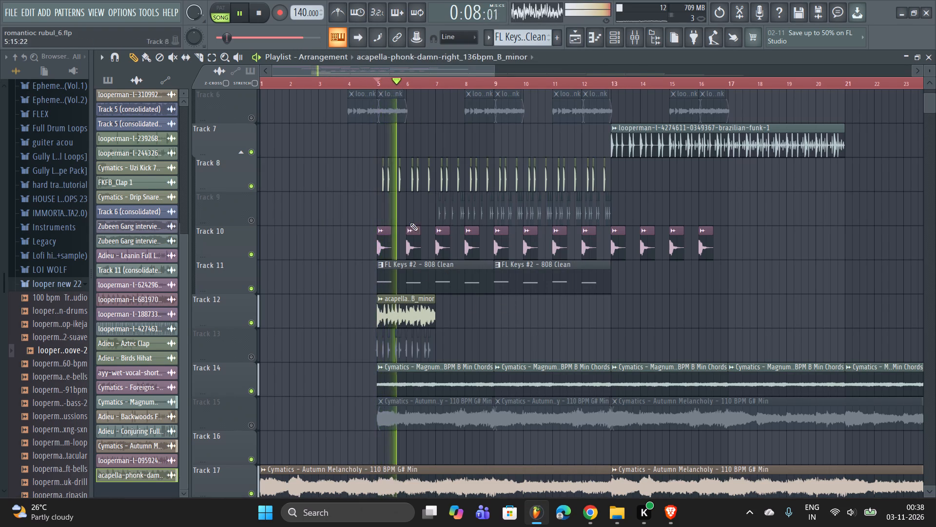
click(439, 304)
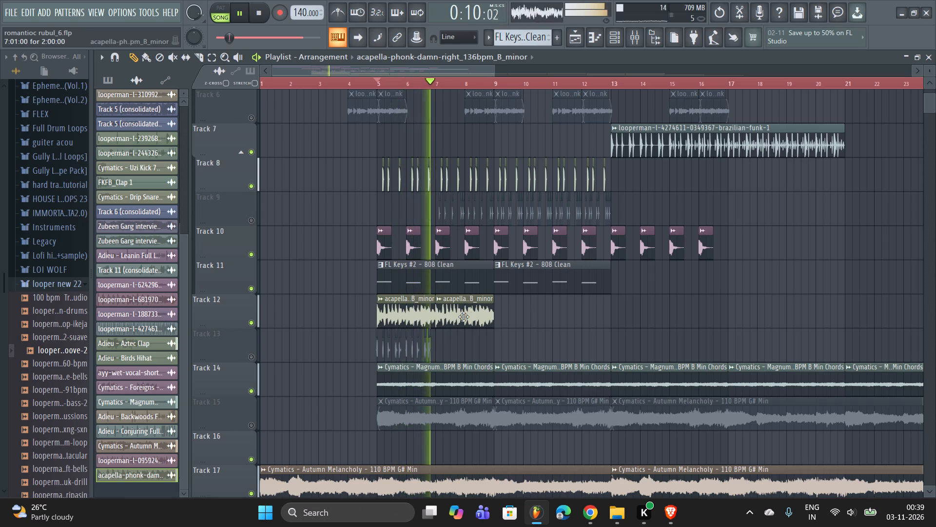
click(498, 313)
drag(526, 317, 513, 322)
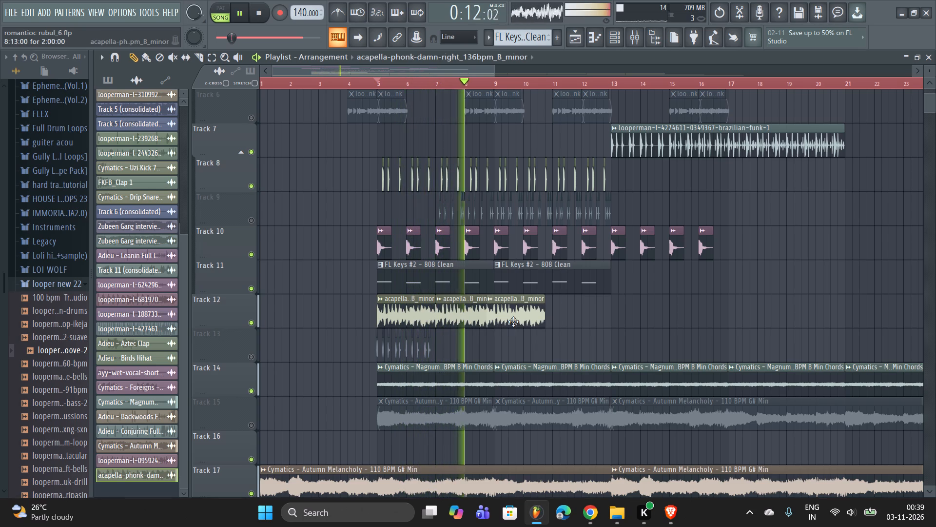
drag(513, 322, 519, 318)
scroll(452, 266, down, 1)
scroll(409, 283, down, 2)
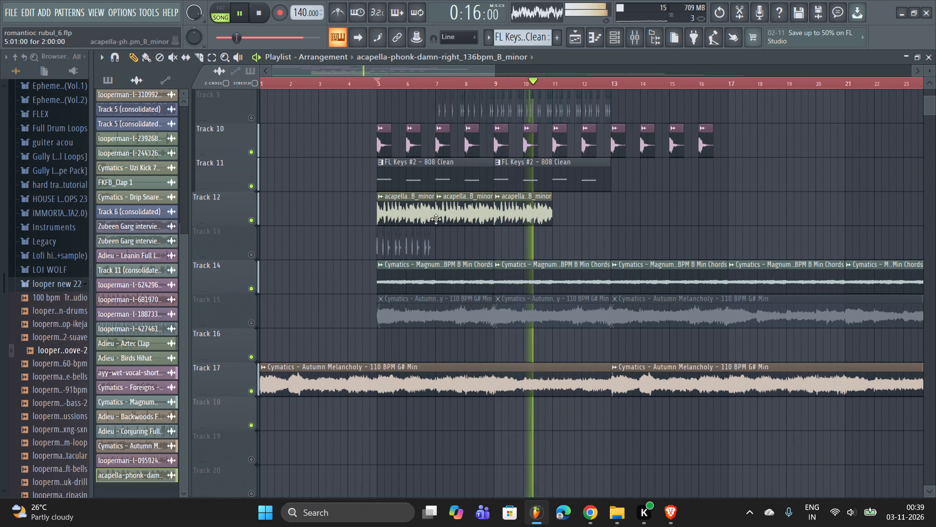
scroll(485, 219, up, 1)
scroll(480, 230, down, 2)
Restart playback and turn on Normalize for the acapella-phonk-damn-right sample.
key(space)
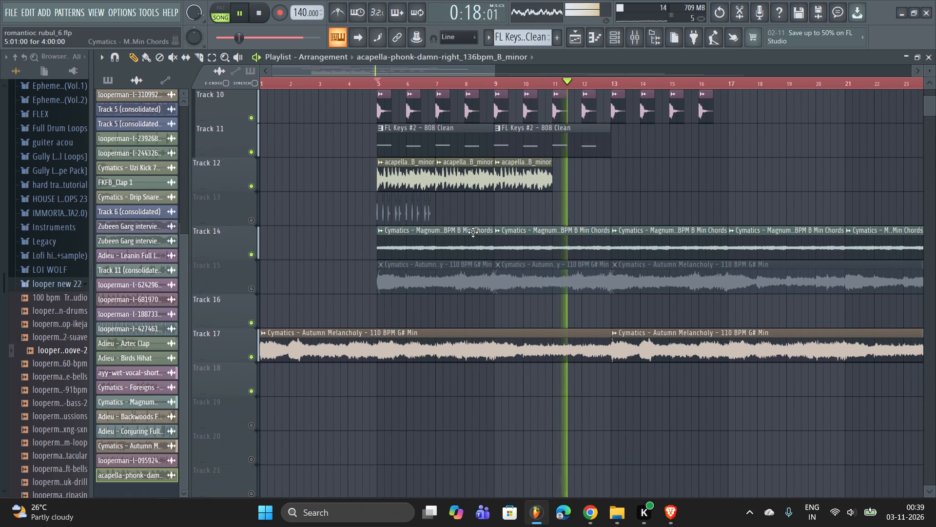
key(space)
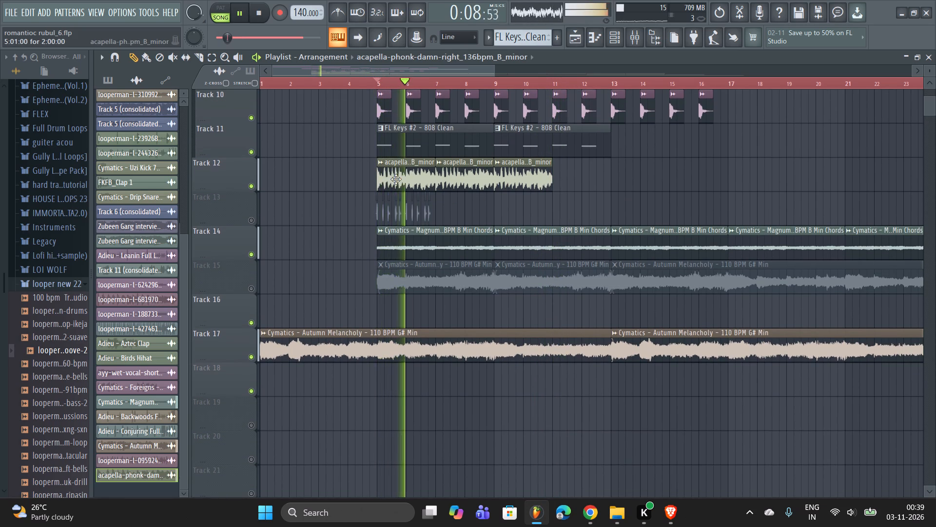
double_click(396, 179)
click(319, 258)
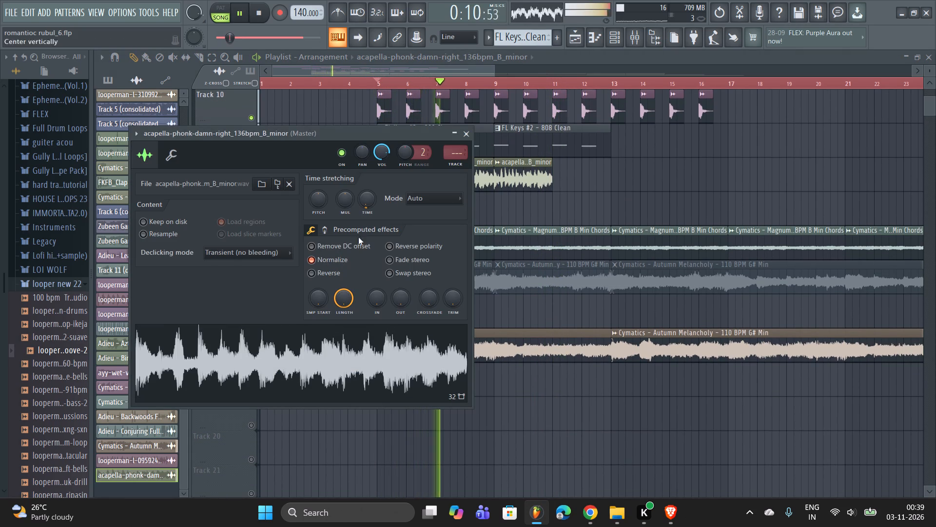
click(517, 177)
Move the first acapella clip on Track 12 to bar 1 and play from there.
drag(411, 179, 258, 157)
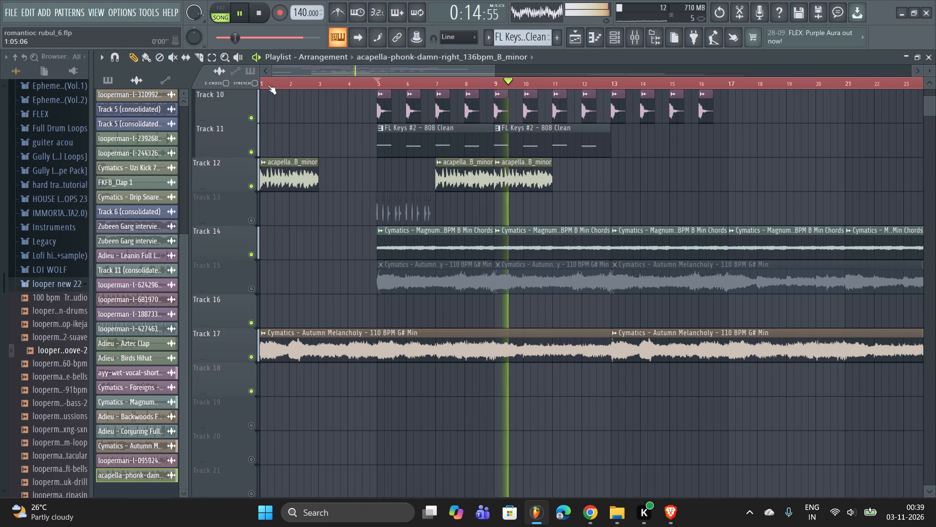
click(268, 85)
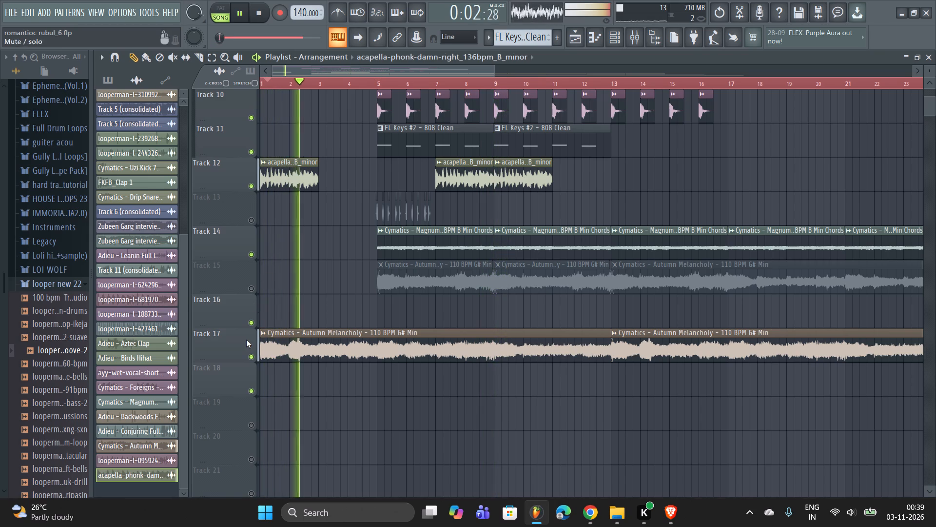
Mute the Autumn Melancholy loops on Track 17 and restart playback.
click(252, 349)
key(space)
key(space)
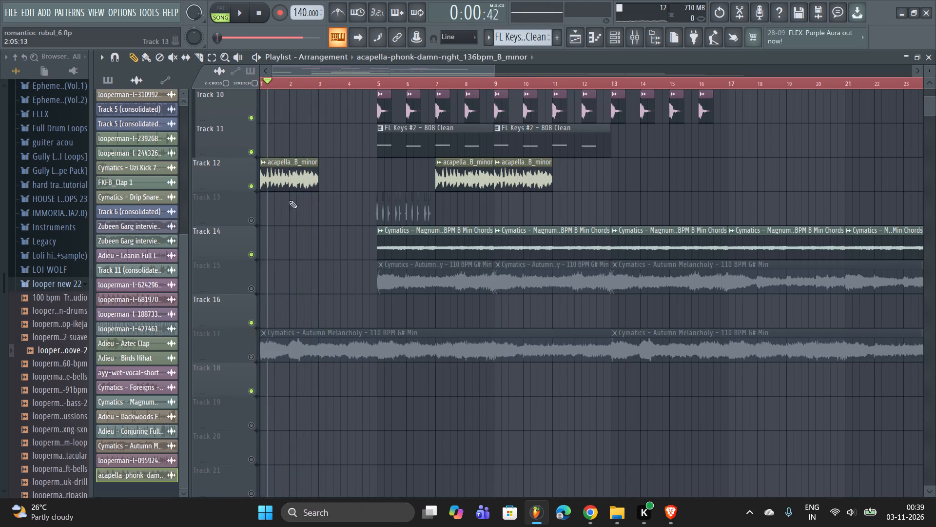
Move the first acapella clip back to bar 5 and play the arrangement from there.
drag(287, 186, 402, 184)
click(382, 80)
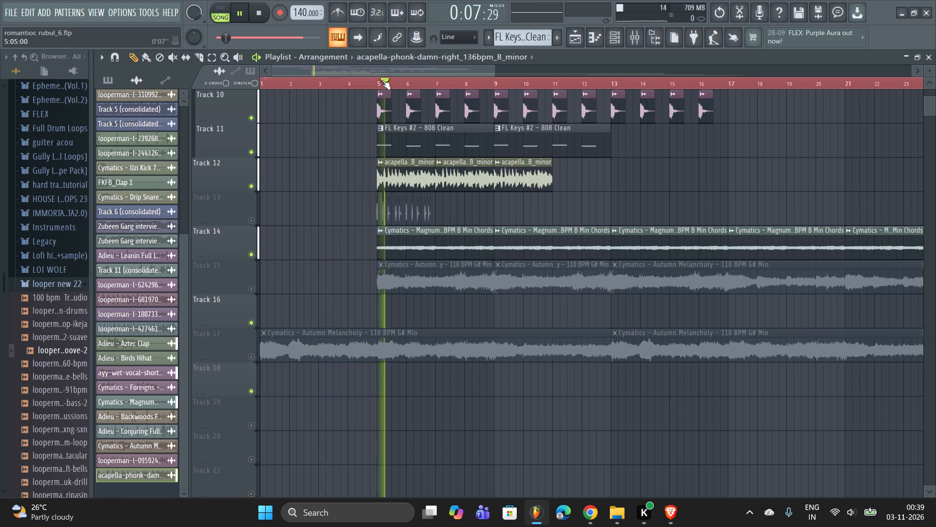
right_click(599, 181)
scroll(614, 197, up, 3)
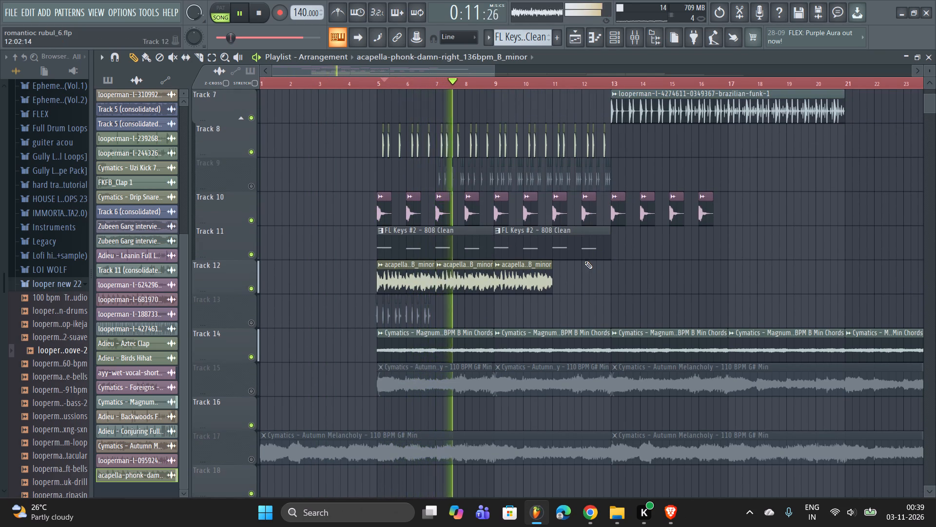
Mute the chords on Track 14, add a fourth acapella clip at bar 11 on Track 12, and replay the section.
click(253, 357)
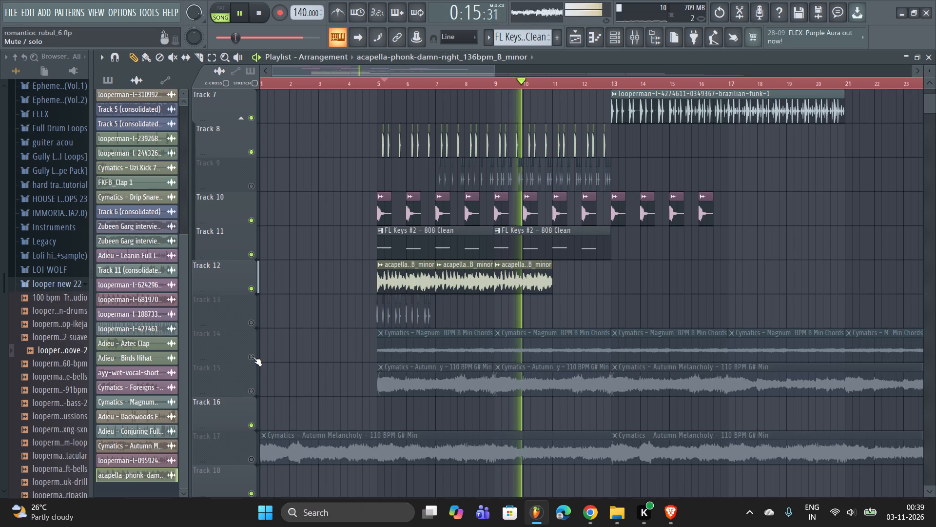
click(555, 281)
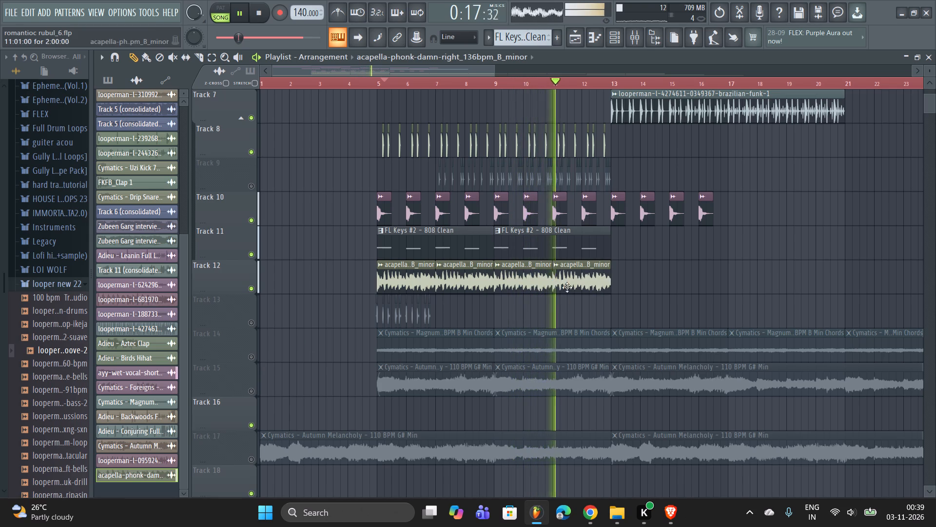
double_click(546, 276)
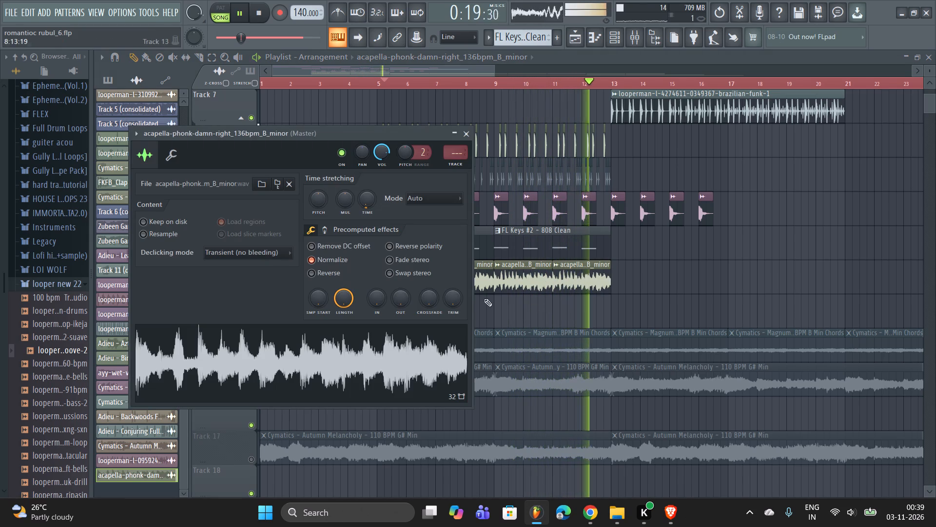
click(469, 133)
key(space)
key(space)
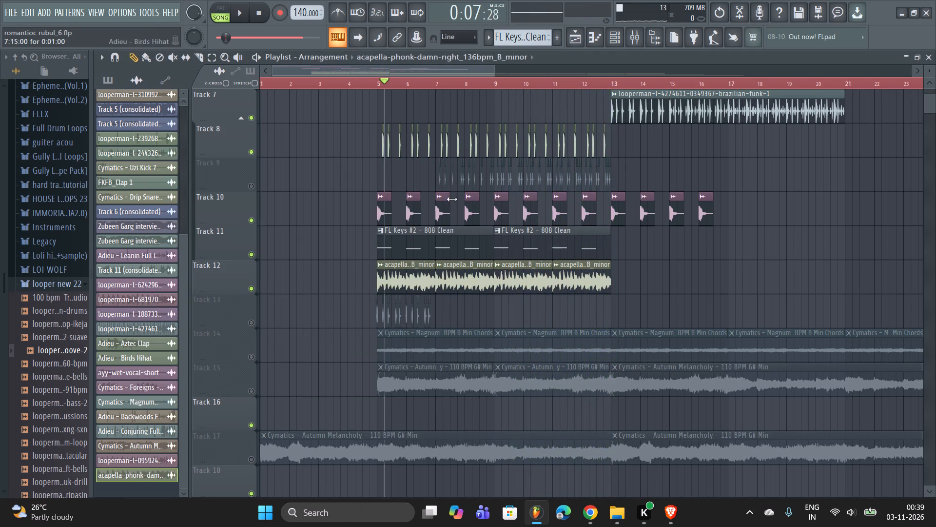
Unmute the Magnum B Min chords on Track 14.
click(251, 350)
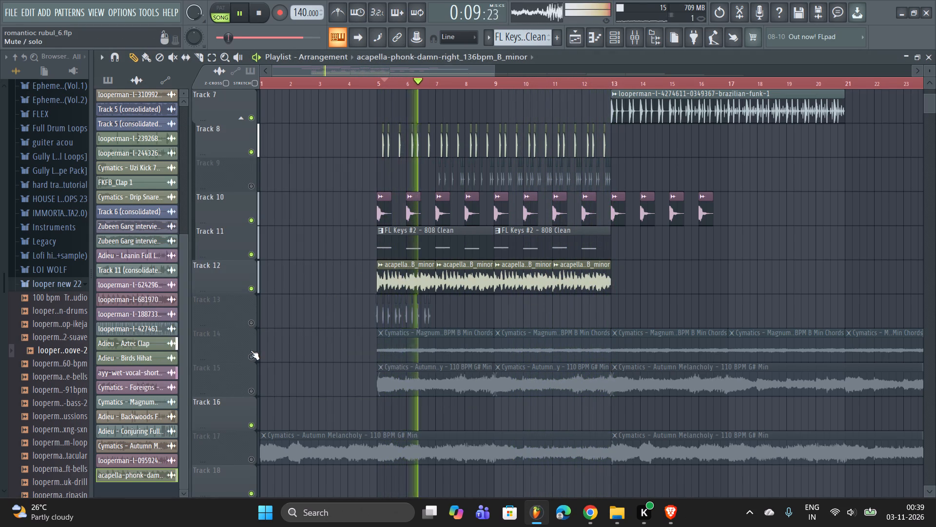
Route the acapella sample's channel to mixer Insert 13 and restart playback.
double_click(489, 277)
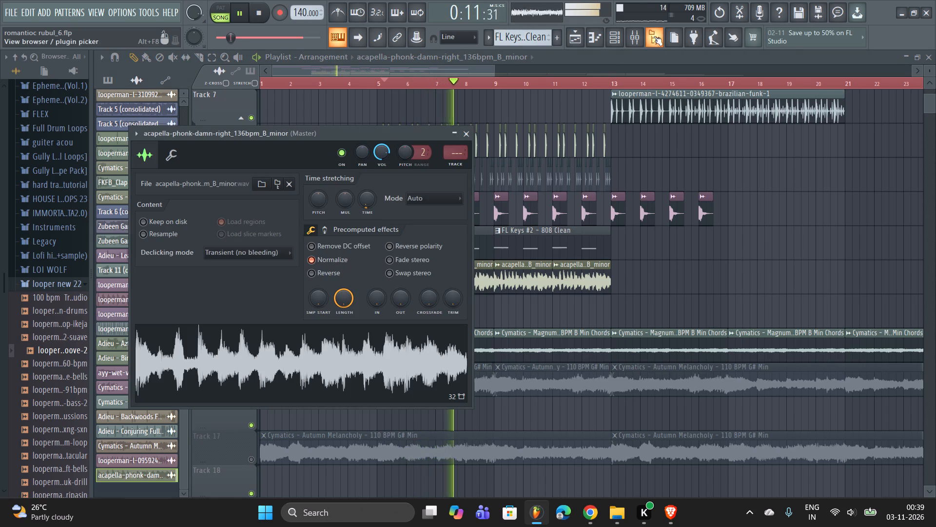
click(638, 39)
click(505, 159)
right_click(505, 159)
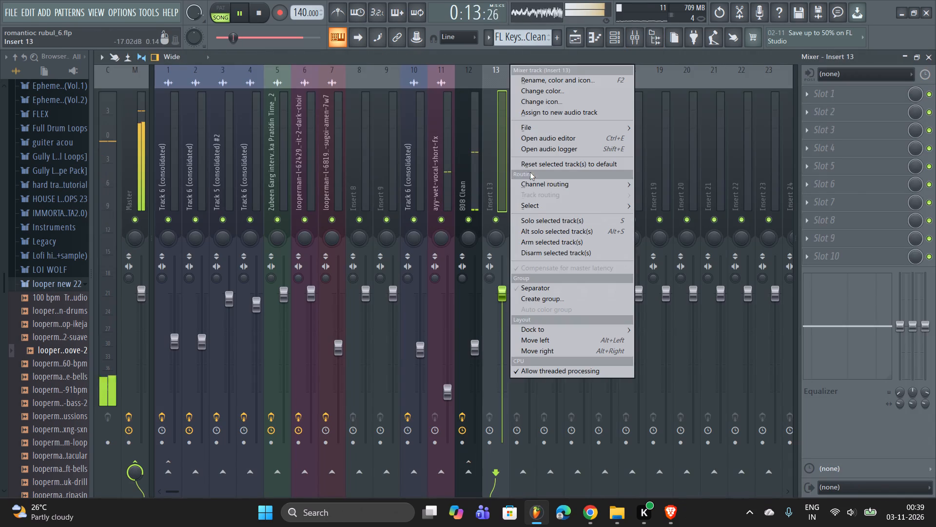
click(707, 180)
key(space)
key(space)
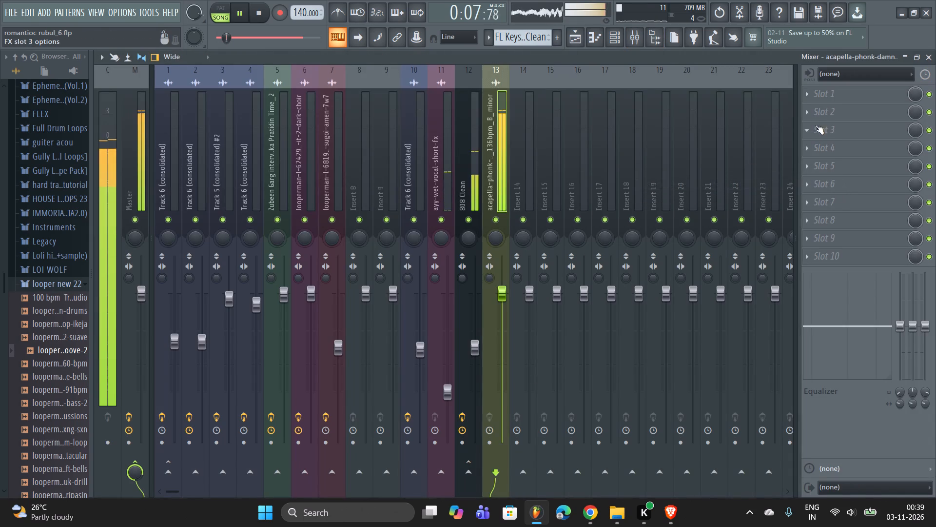
Load Fruity parametric EQ 2 in Slot 1 of the acapella's mixer track and apply the 40Hz + 18kHz cut preset.
right_click(832, 96)
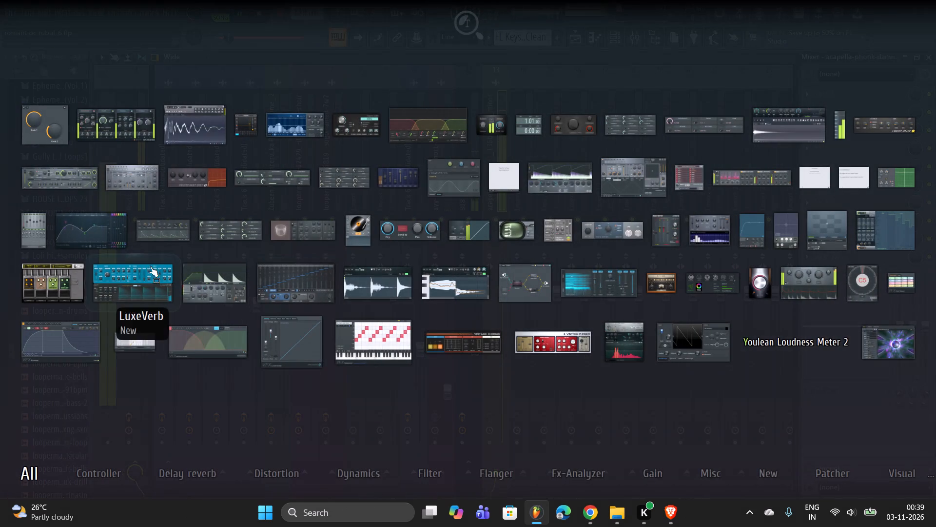
double_click(112, 233)
click(474, 320)
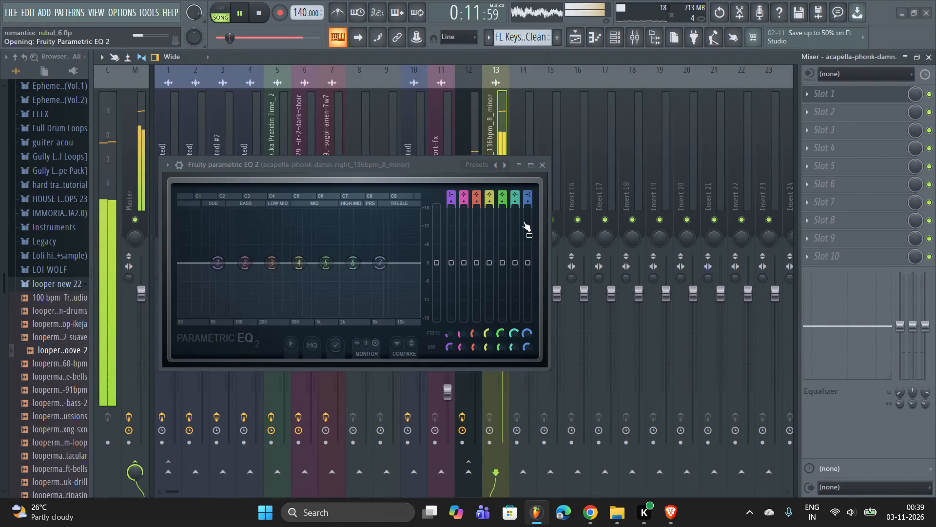
right_click(503, 159)
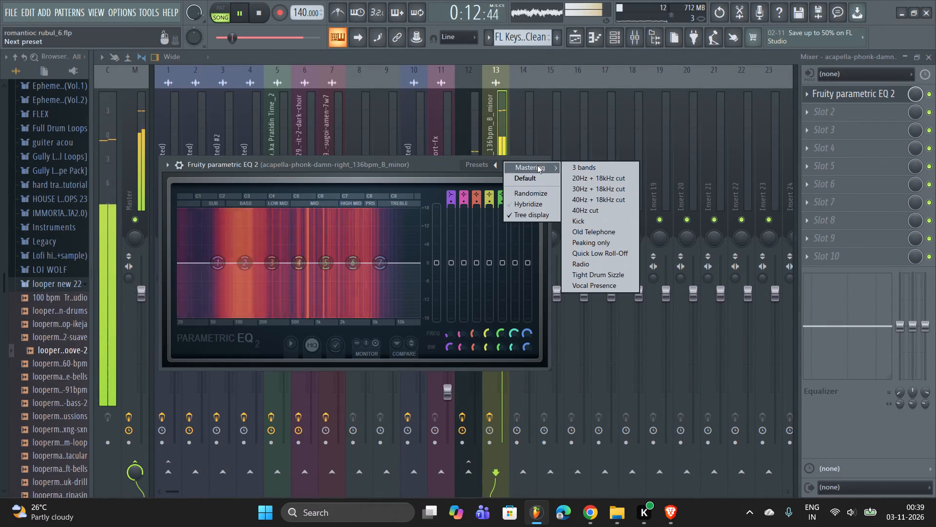
click(622, 199)
click(458, 317)
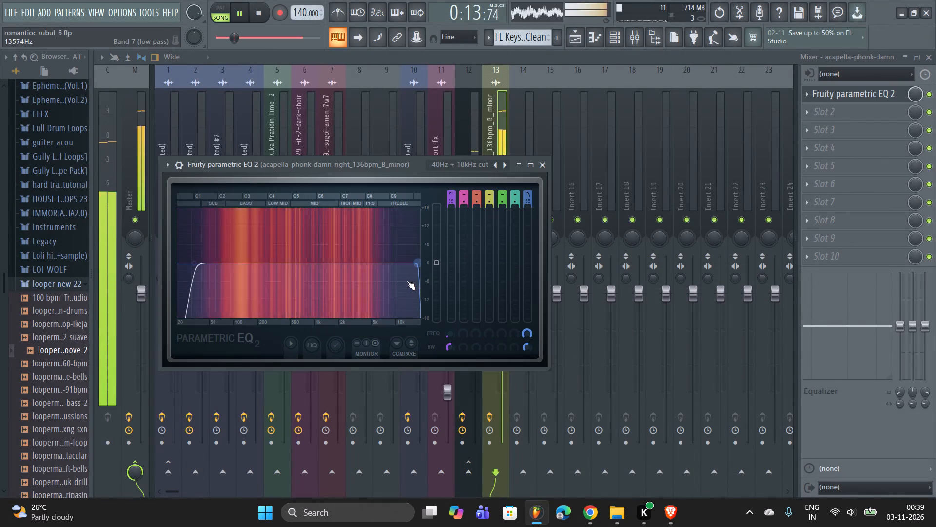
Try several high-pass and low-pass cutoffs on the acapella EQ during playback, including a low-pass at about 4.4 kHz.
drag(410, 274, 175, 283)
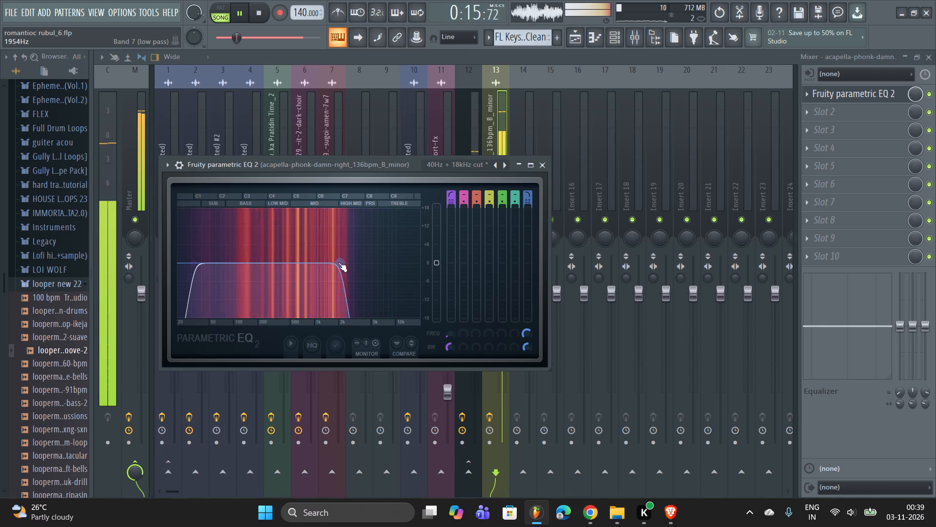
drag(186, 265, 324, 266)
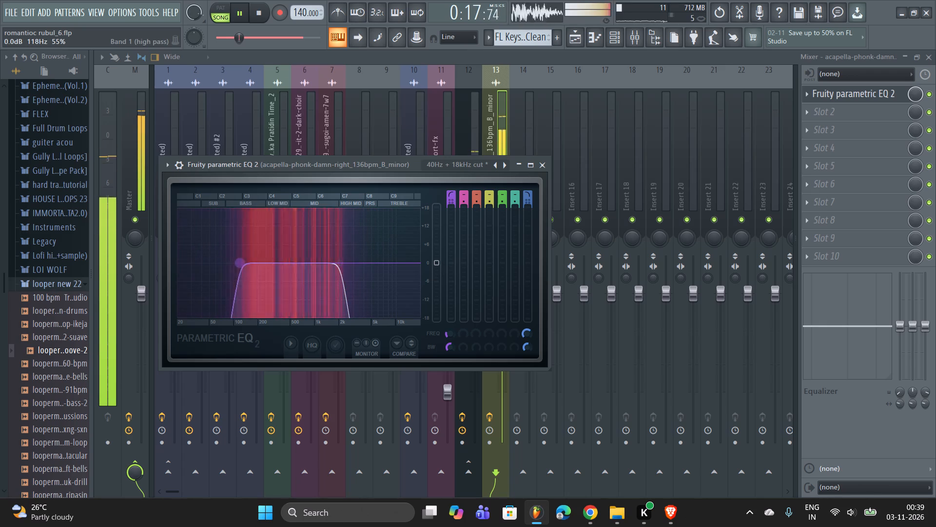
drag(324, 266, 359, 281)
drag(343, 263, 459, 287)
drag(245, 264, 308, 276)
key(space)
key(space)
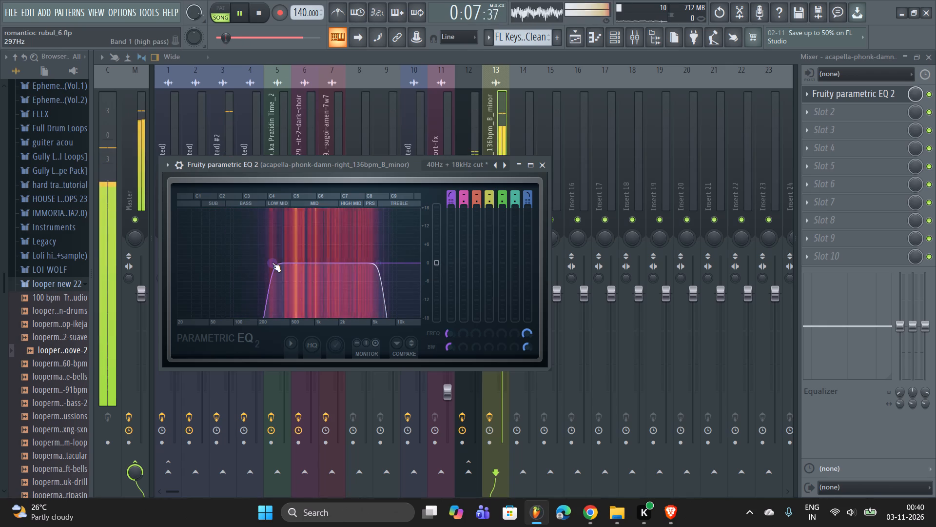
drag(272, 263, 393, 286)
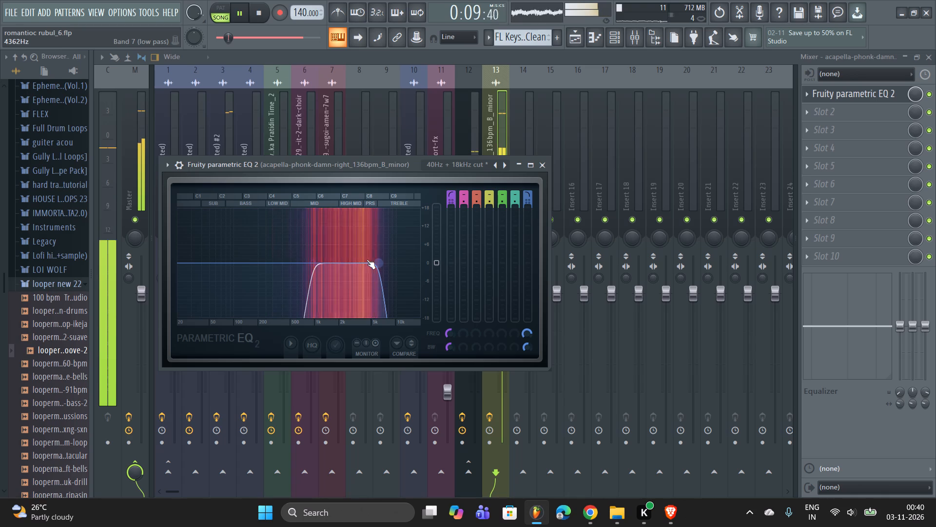
Narrow the acapella EQ to a band of roughly 200 Hz to 1 kHz, then return to the playlist.
drag(367, 260, 283, 276)
drag(305, 266, 129, 275)
drag(345, 262, 247, 288)
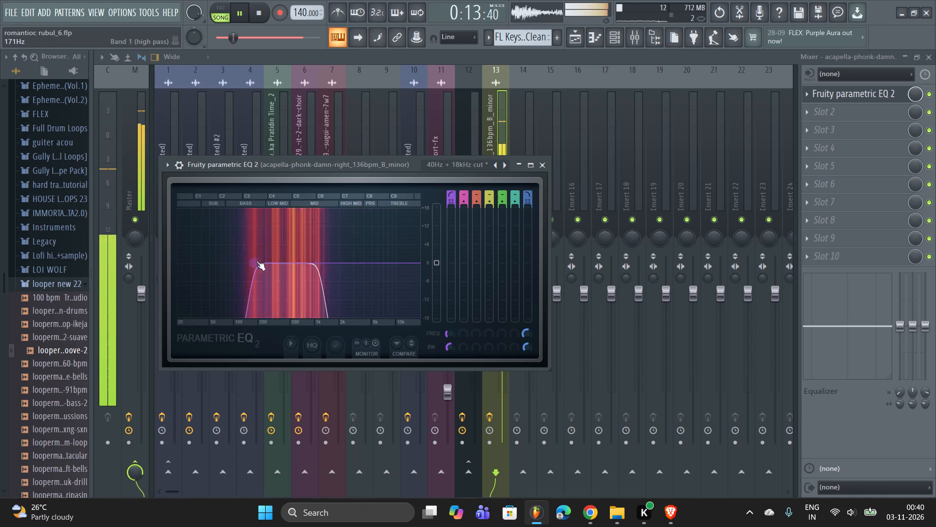
drag(257, 262, 266, 262)
click(929, 57)
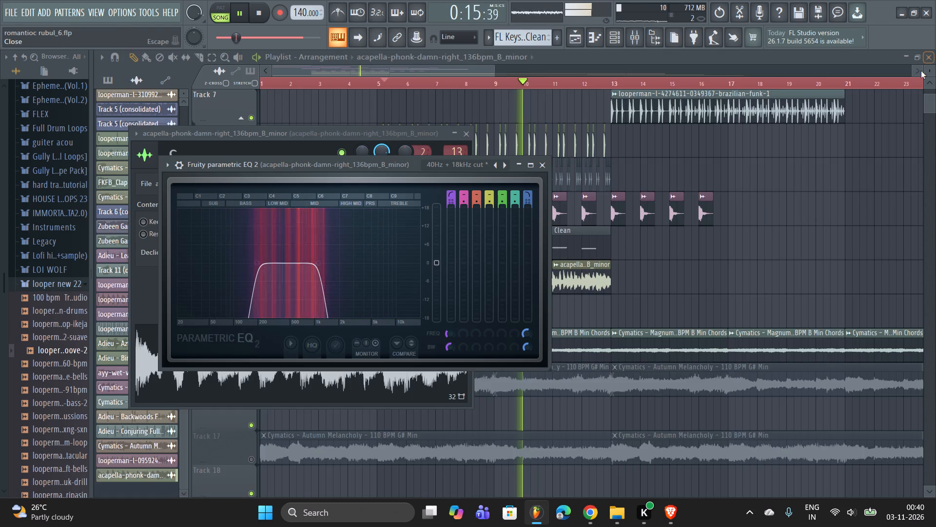
click(452, 67)
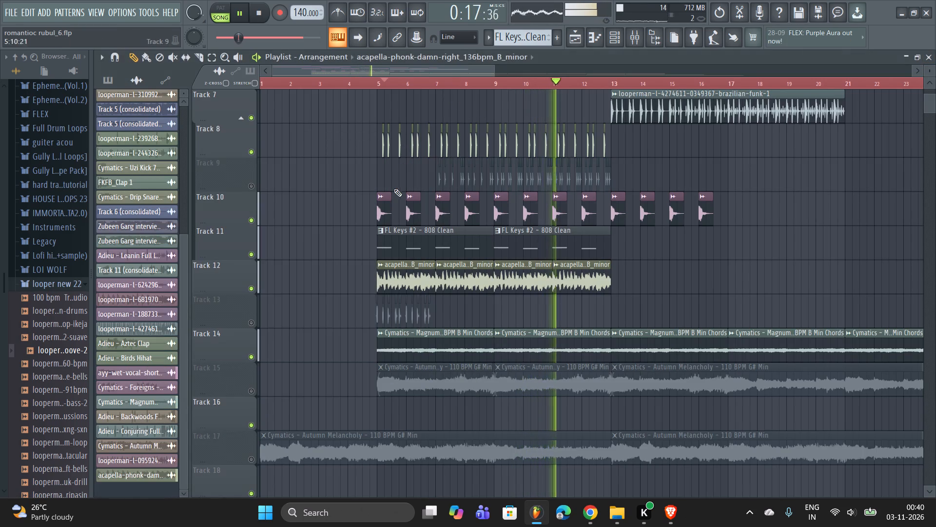
Unmute the Autumn Melancholy loops on Track 15, listen to them with the arrangement and stop playback.
scroll(393, 203, down, 3)
click(249, 283)
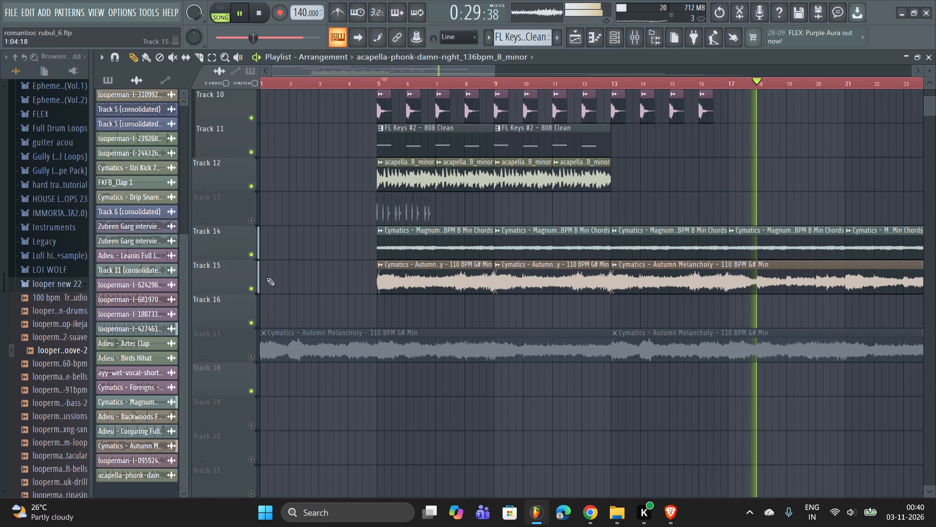
key(space)
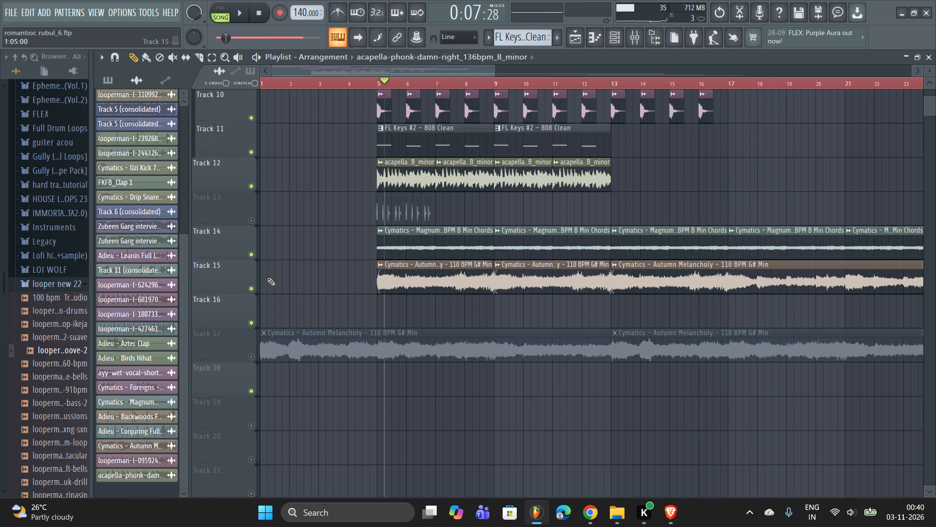
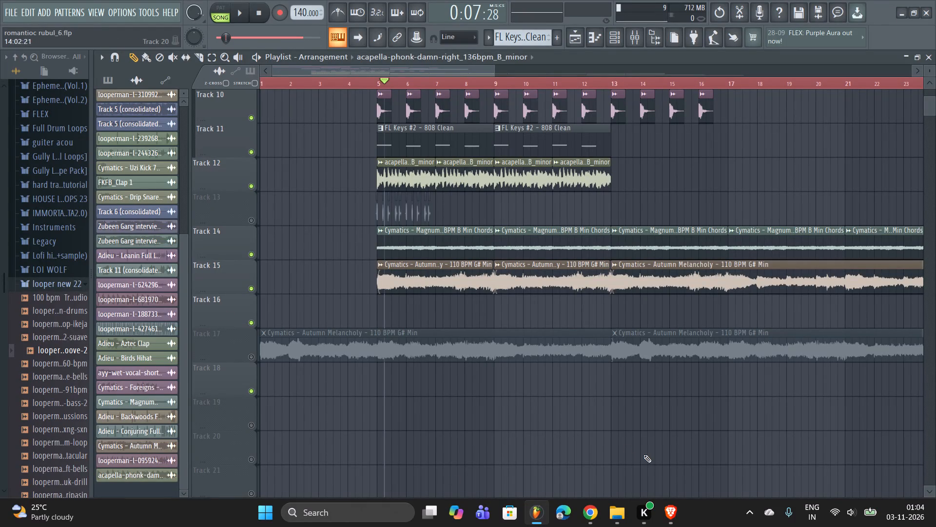
Switch to Brave and look through the B minor Phonk and Memphis acapella samples listed on Sample Focus.
click(662, 519)
scroll(399, 177, up, 1)
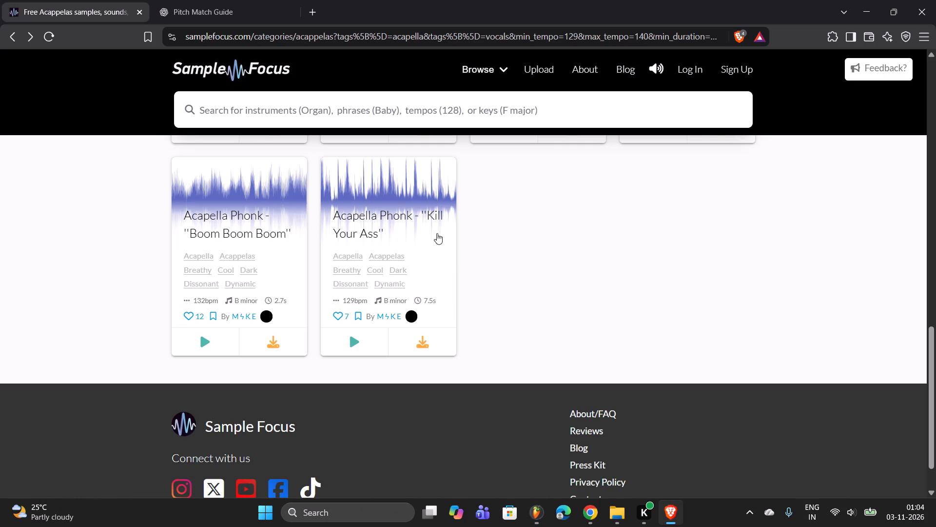
scroll(354, 120, up, 2)
scroll(341, 196, down, 1)
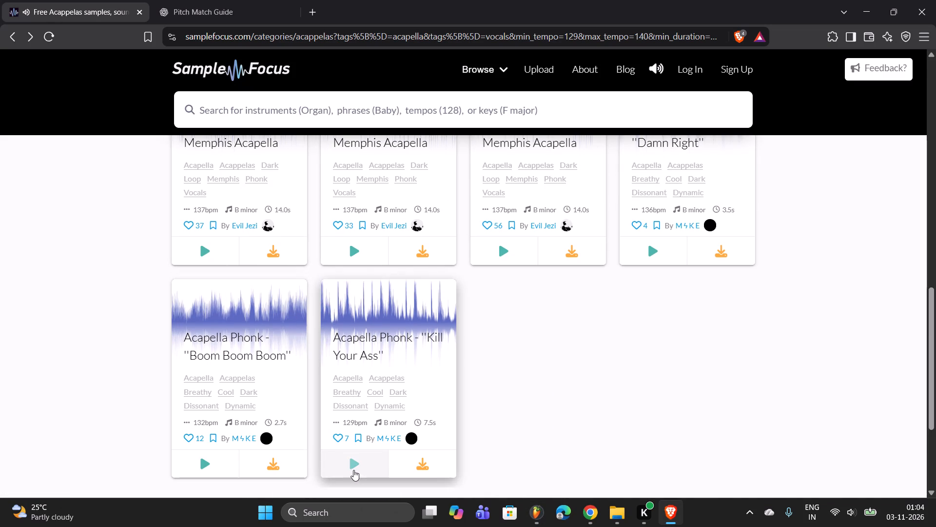
scroll(398, 364, up, 3)
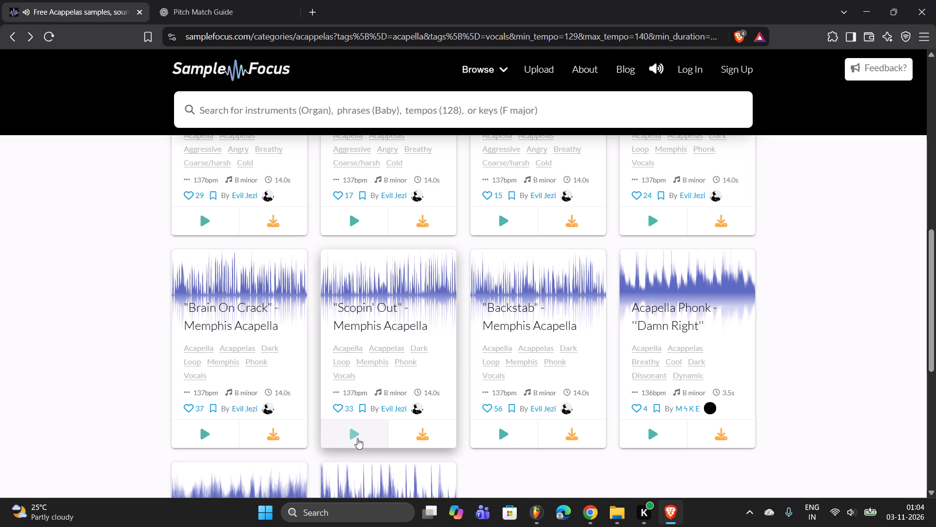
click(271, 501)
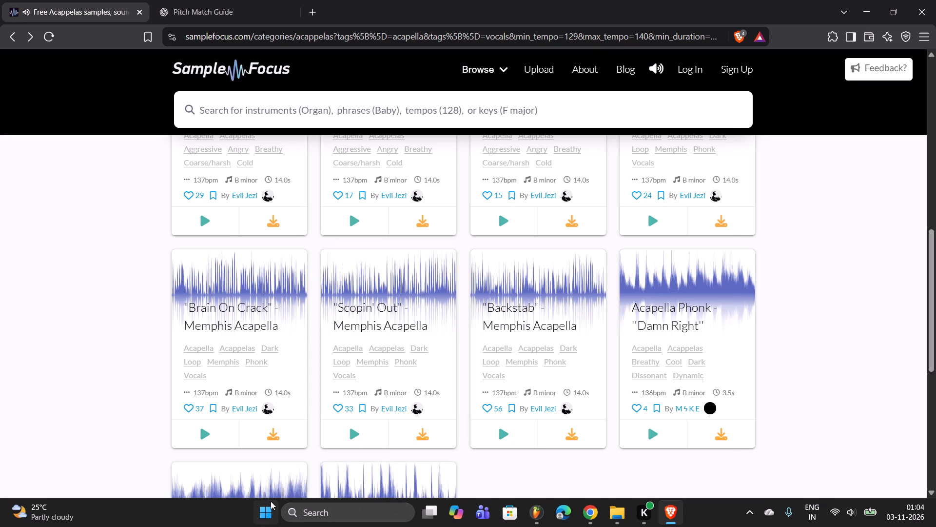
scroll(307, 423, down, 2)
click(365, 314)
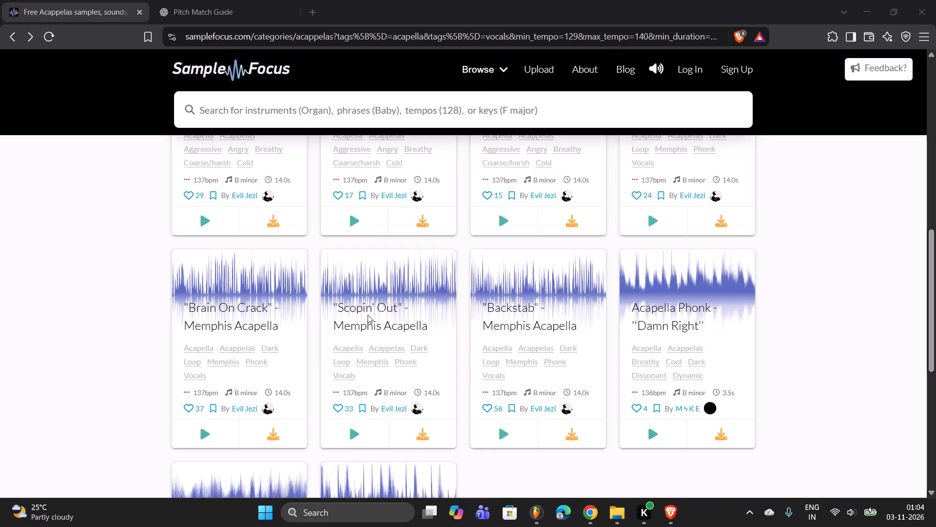
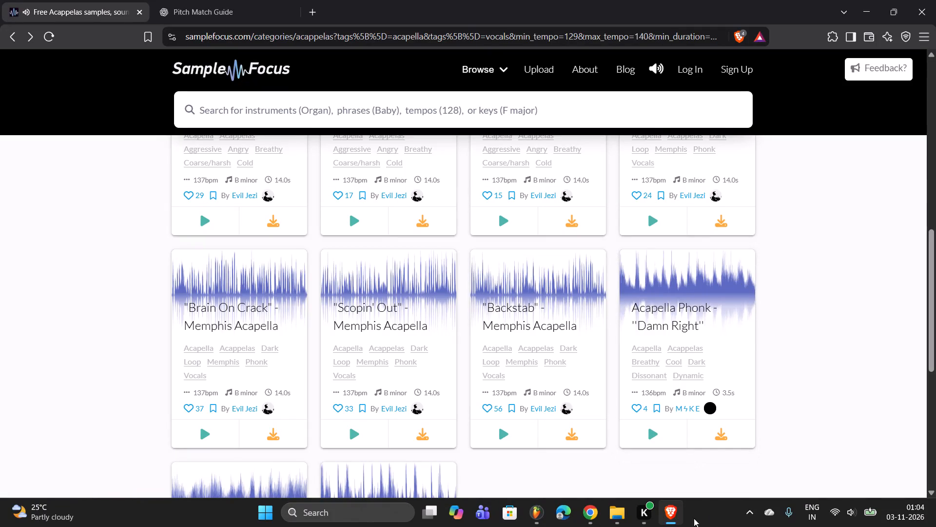
Close Chrome with its "Damn Right" acapella page, and close FL Studio.
click(675, 514)
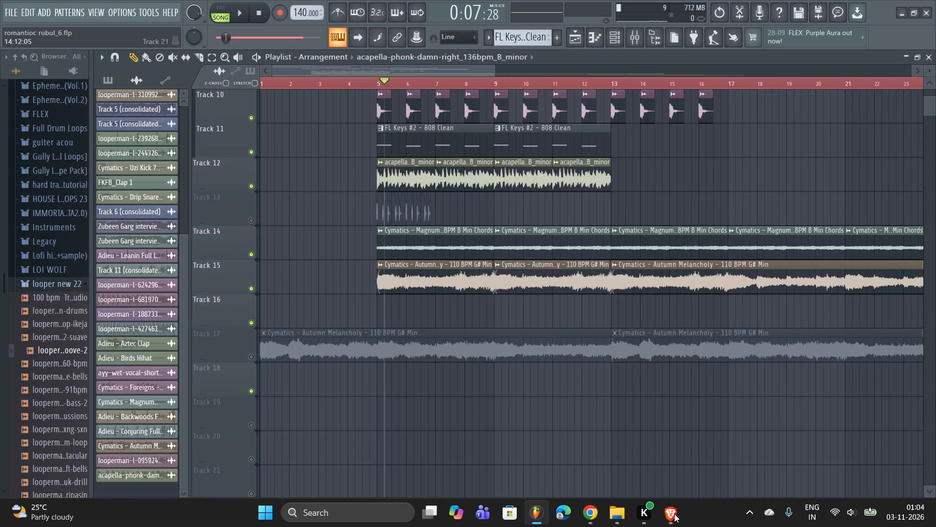
scroll(638, 438, up, 3)
click(599, 502)
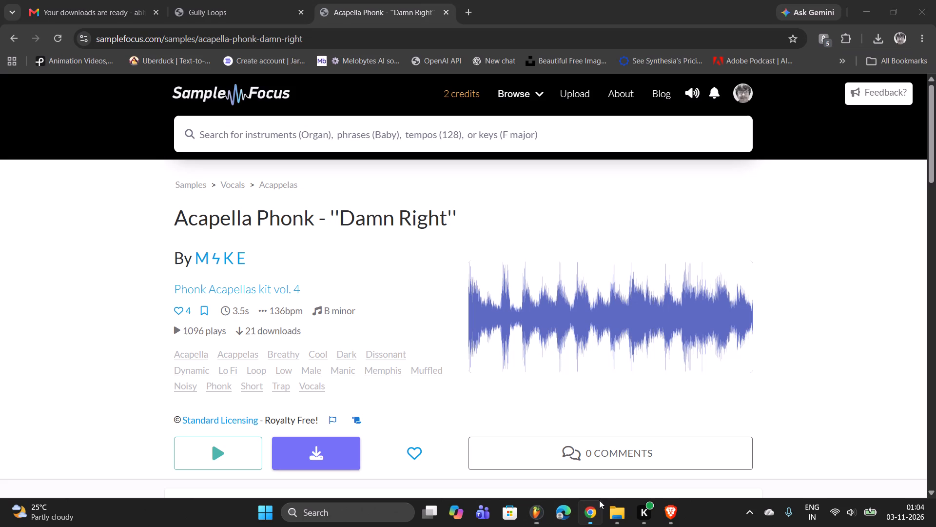
scroll(467, 274, up, 4)
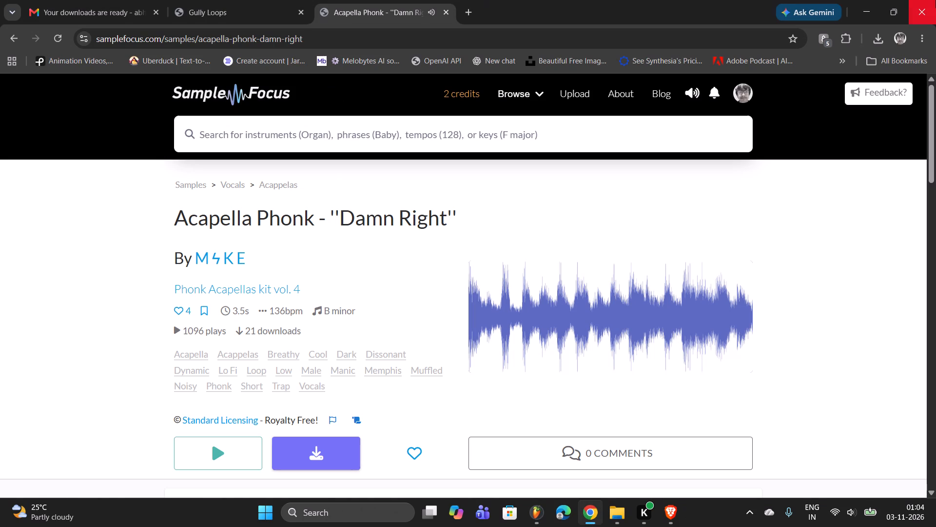
click(935, 0)
click(935, 0)
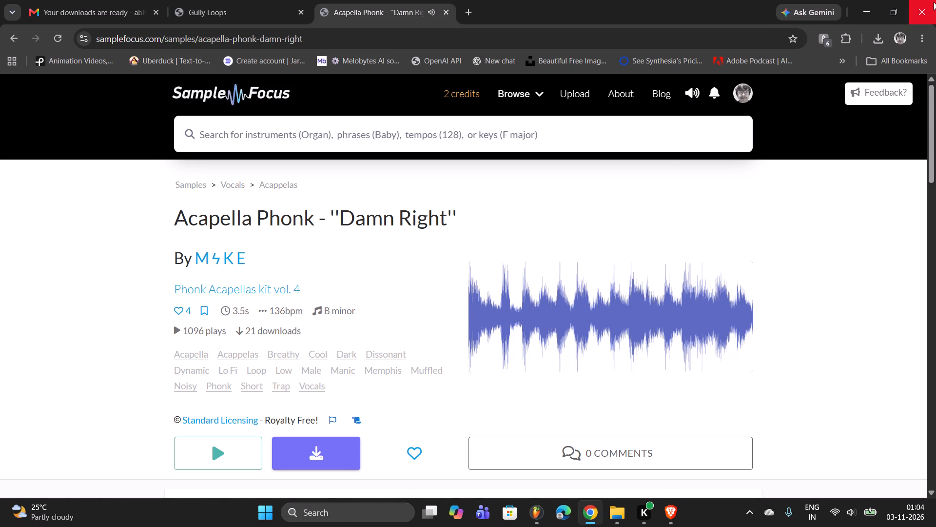
click(928, 13)
click(504, 281)
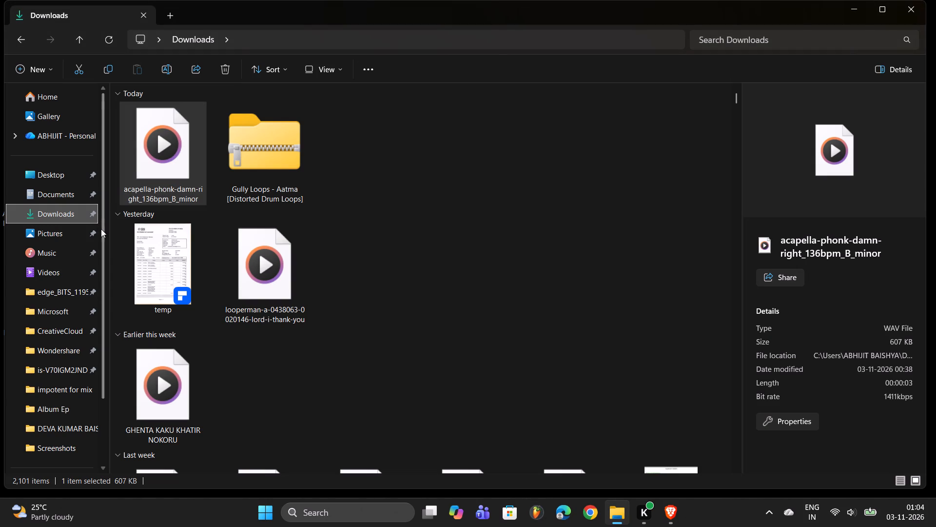
Extract the Gully Loops - Aatma [Distorted Drum Loops] archive in Downloads and delete the original zip file.
right_click(231, 165)
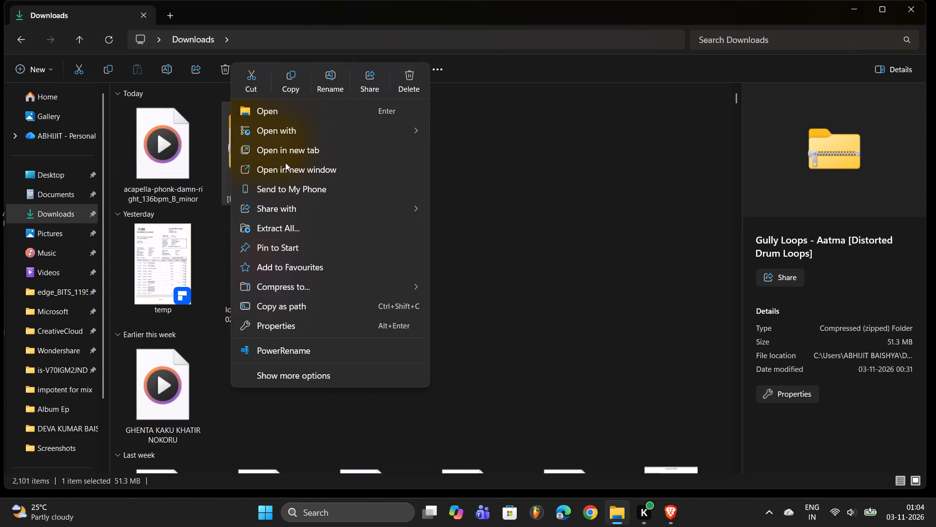
click(300, 224)
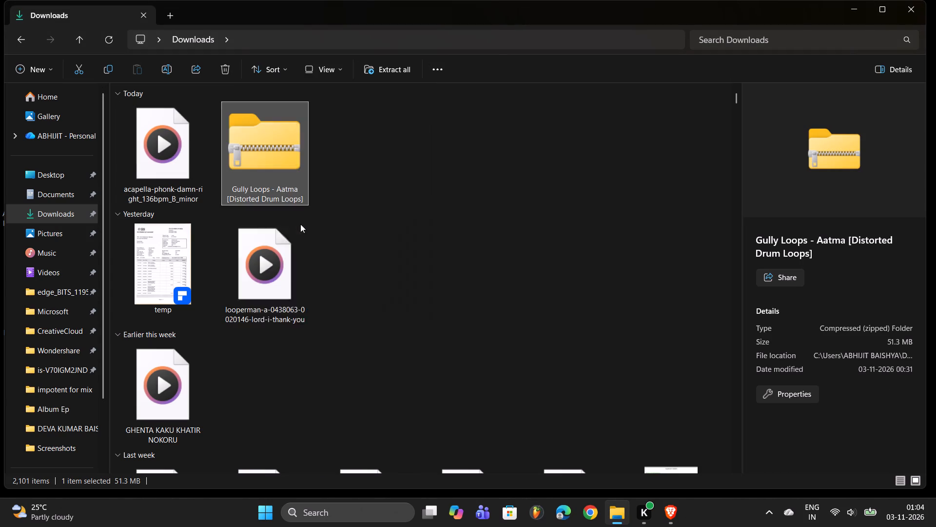
click(562, 379)
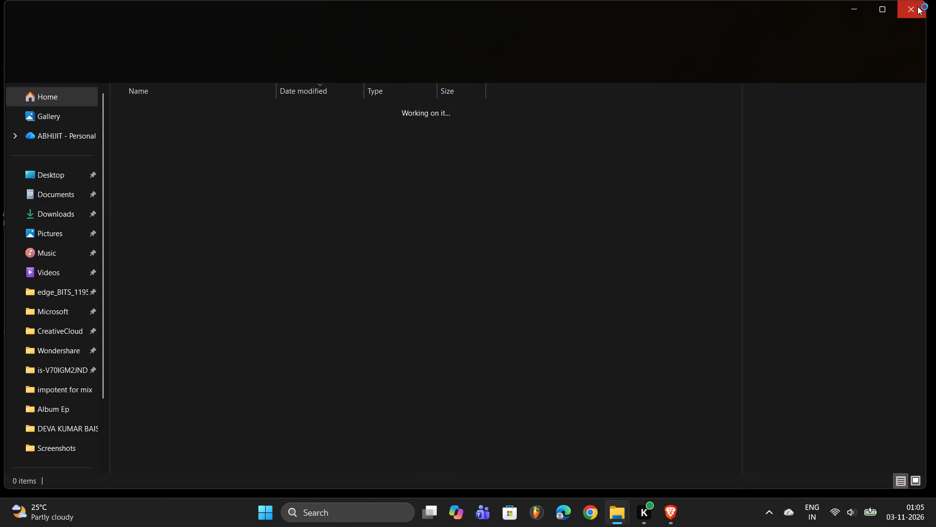
click(918, 6)
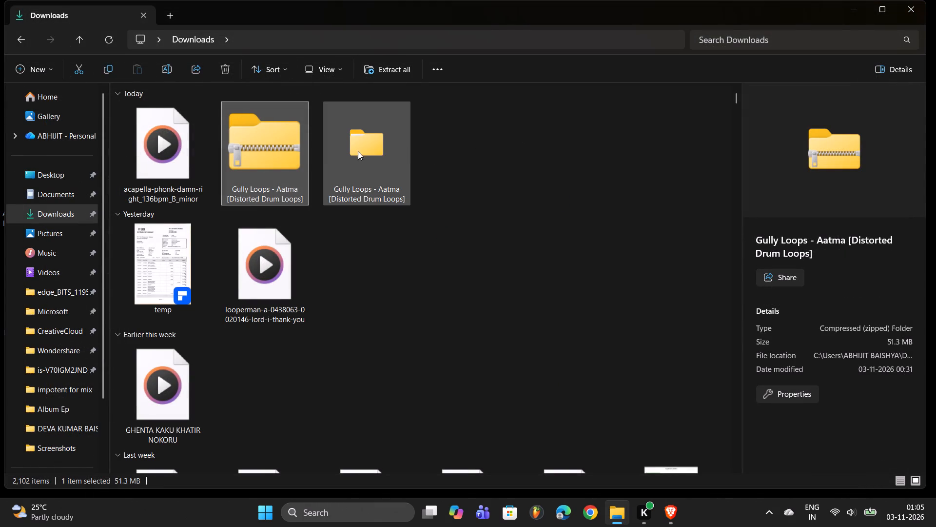
key(Delete)
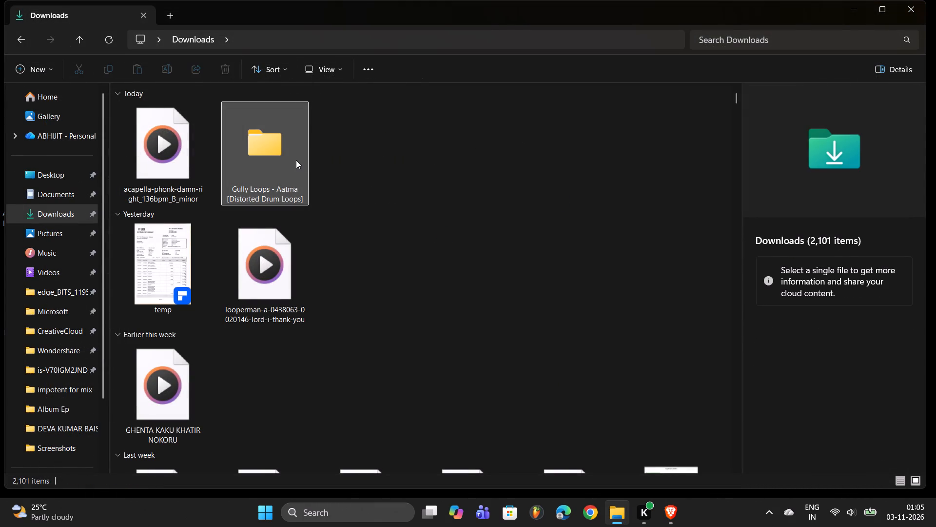
In the extracted Gully Loops folder, audition the Dinosaur 120 BPM, Murder 160 BPM and Dard 160 BPM drum loops.
double_click(296, 160)
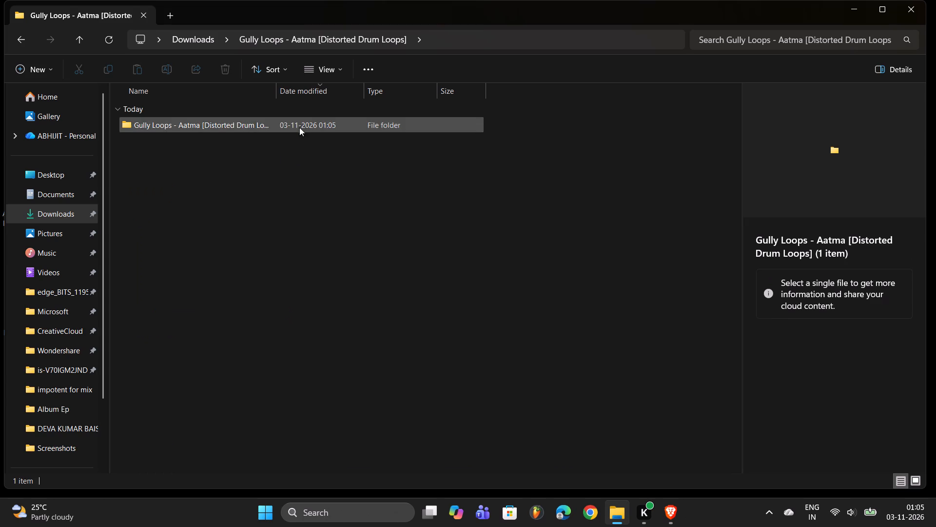
double_click(306, 120)
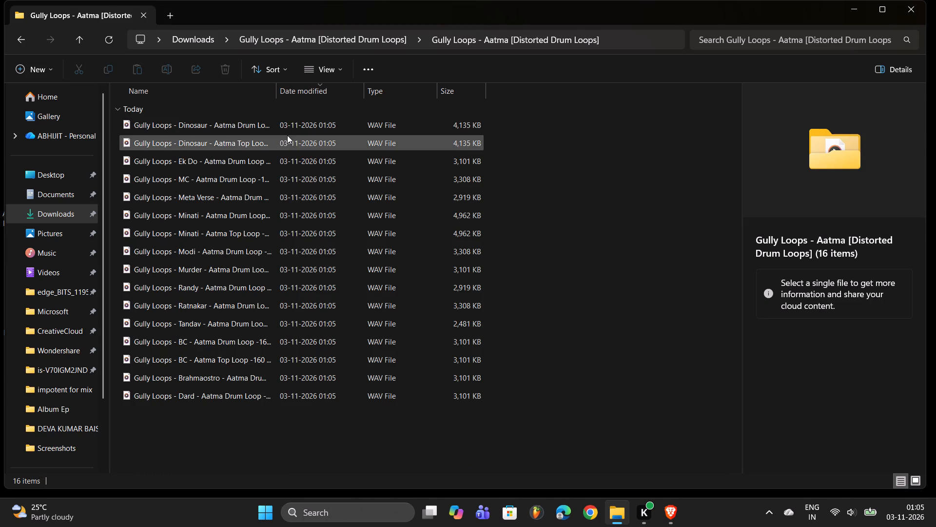
double_click(282, 126)
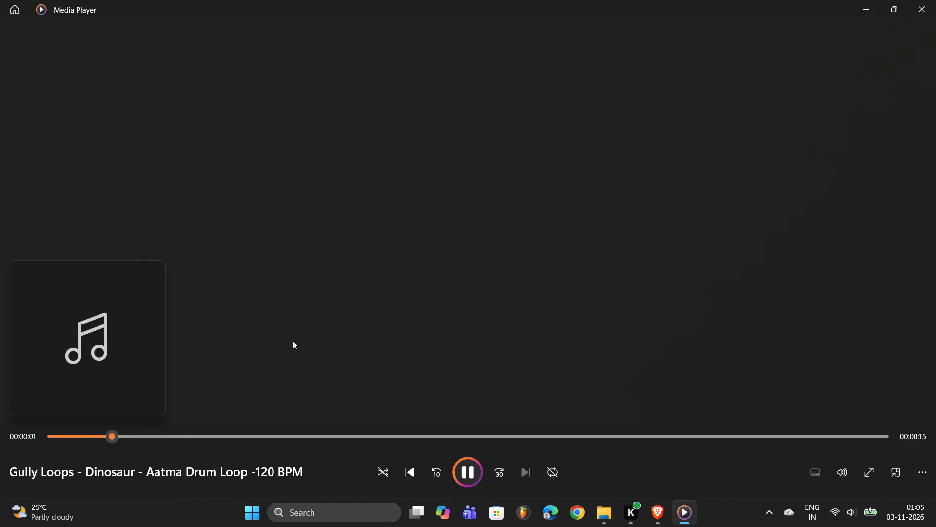
click(931, 0)
double_click(200, 275)
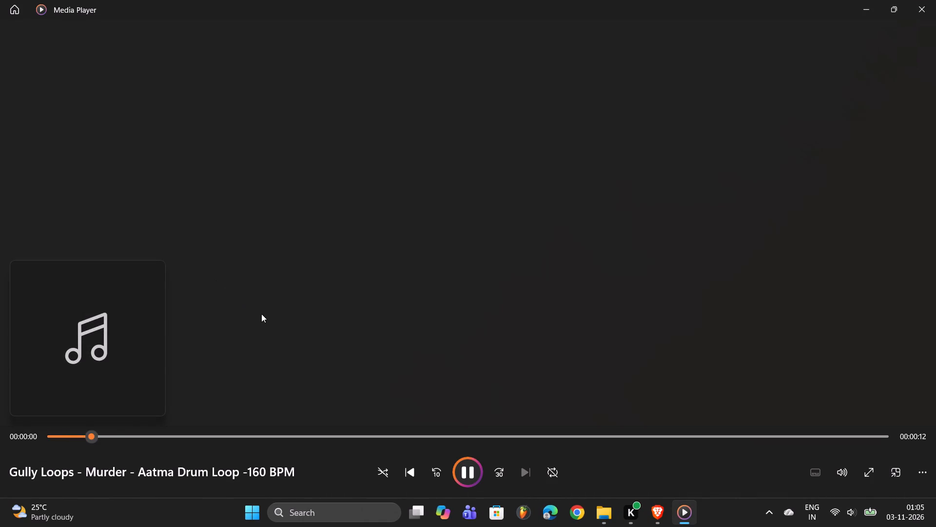
click(935, 5)
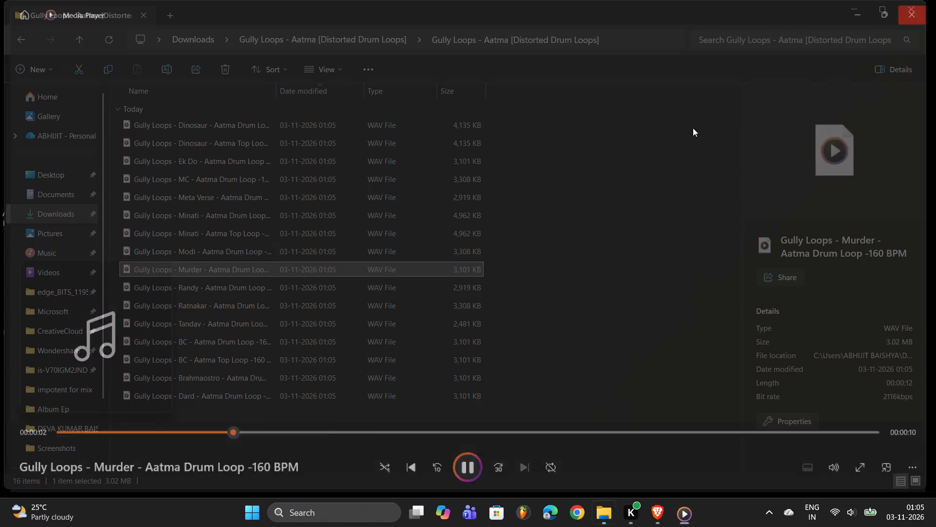
double_click(311, 388)
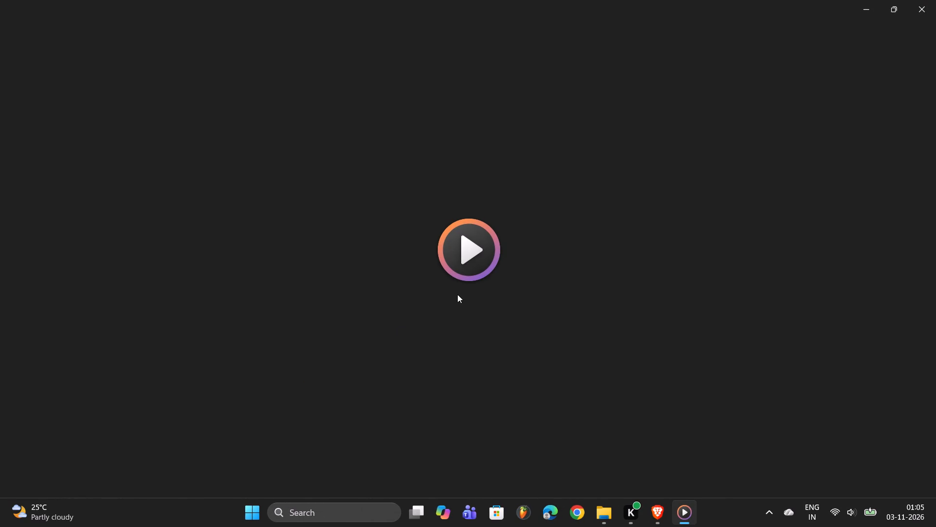
click(935, 0)
Audition the Brahmaostro and BC 160 BPM drum loops, plus the Modi and Ratnakar 150 BPM drum loops.
double_click(222, 384)
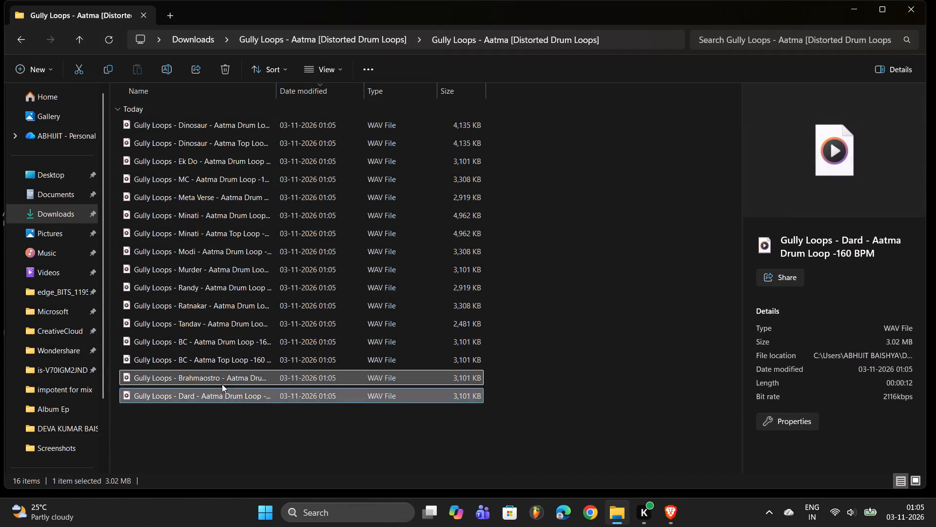
click(236, 447)
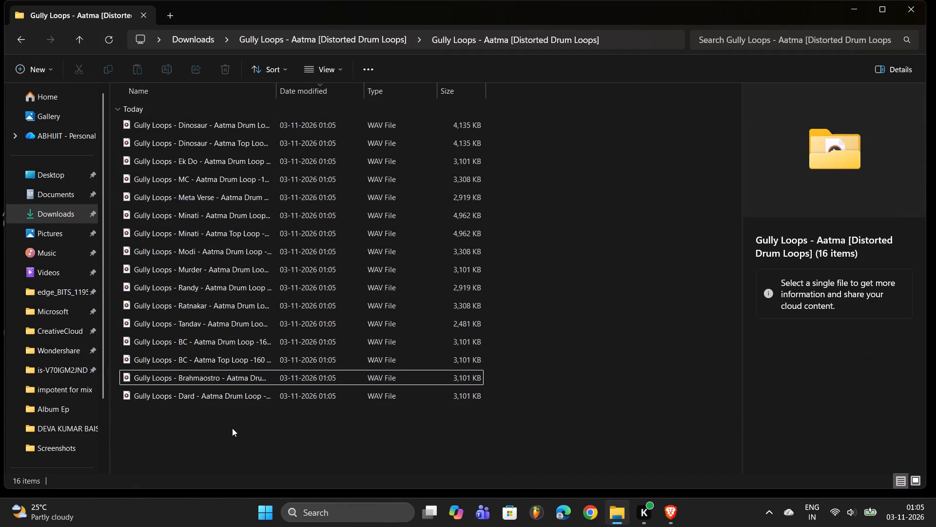
double_click(237, 374)
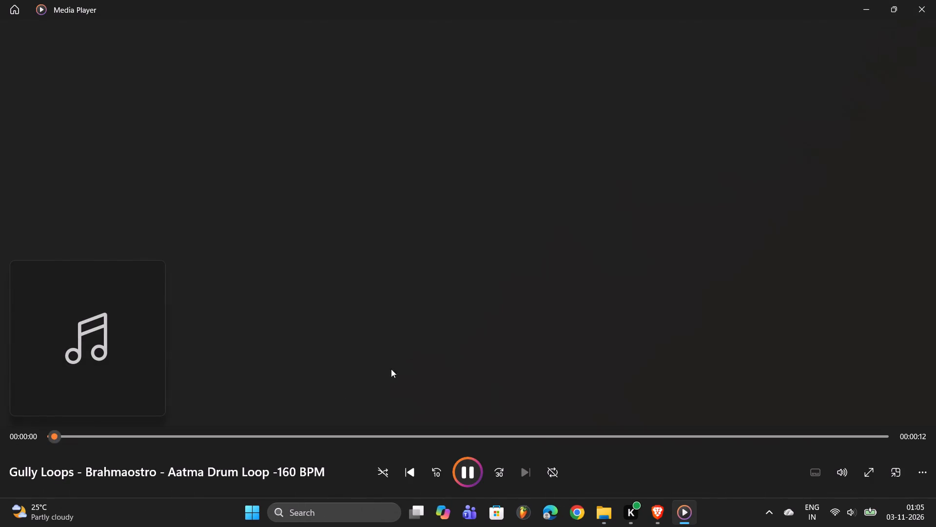
click(935, 0)
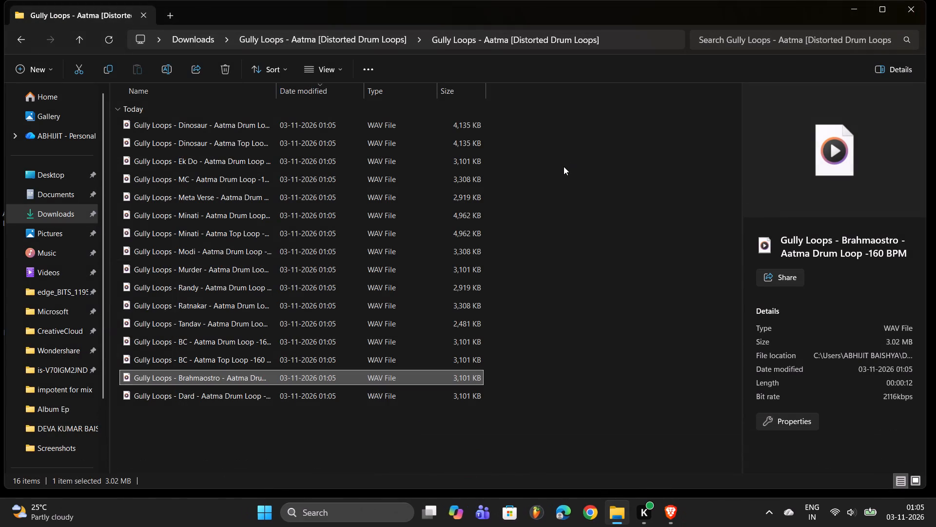
double_click(174, 343)
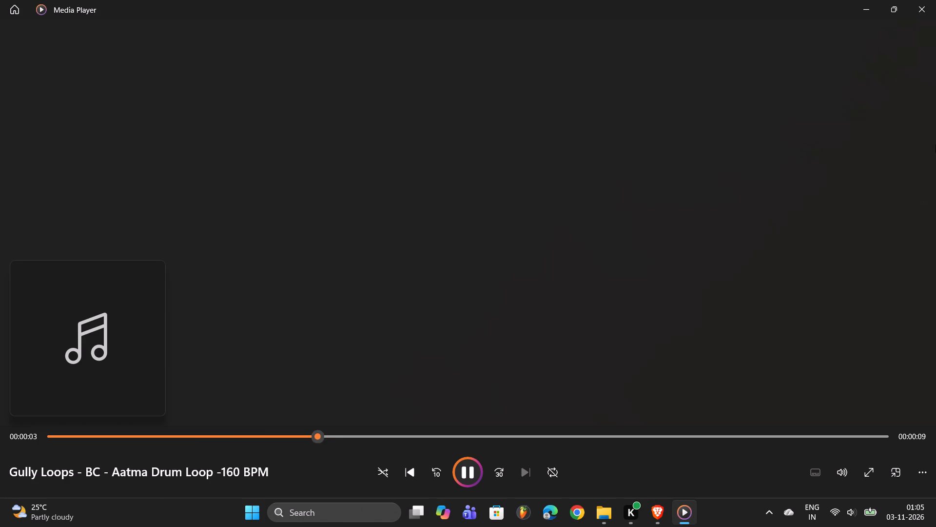
click(935, 0)
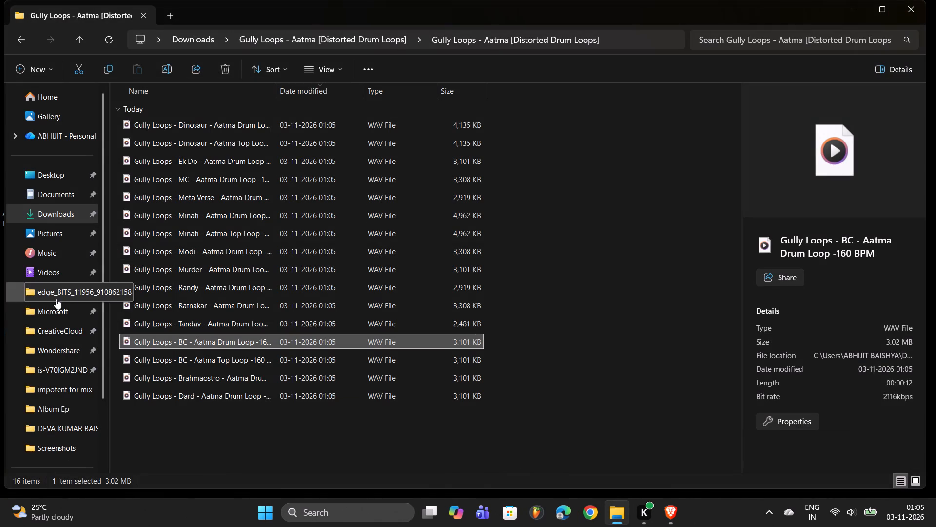
double_click(229, 248)
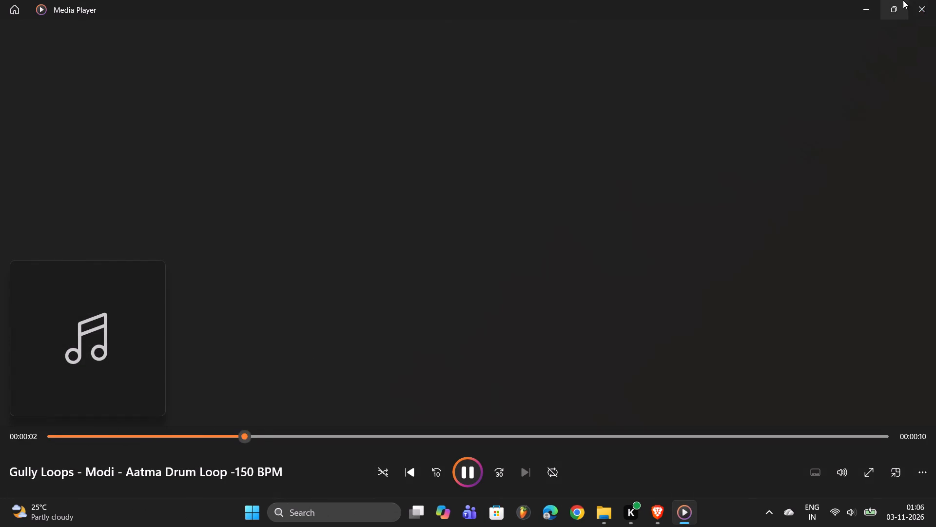
click(917, 0)
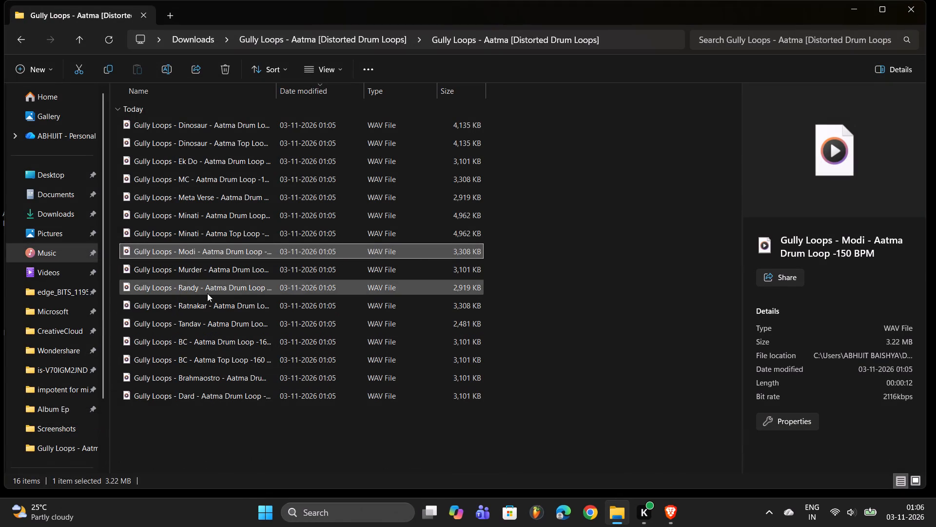
double_click(207, 306)
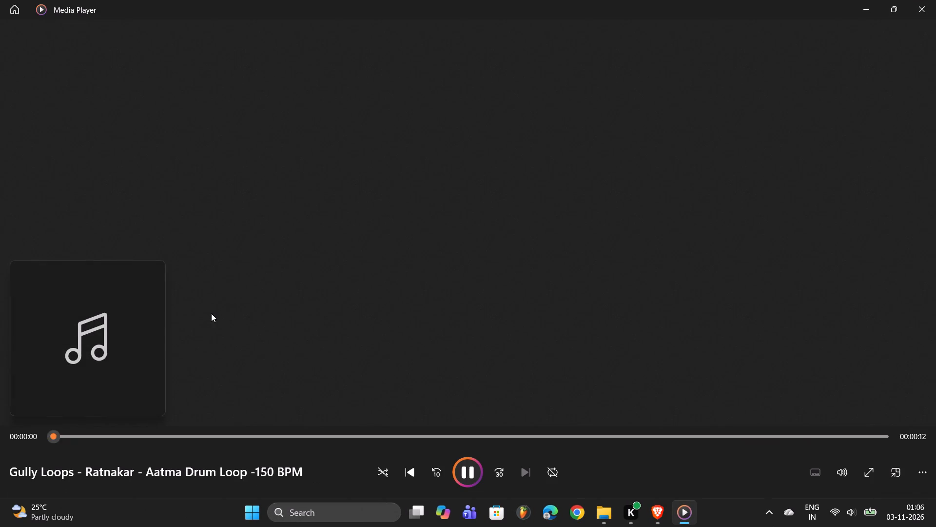
click(935, 0)
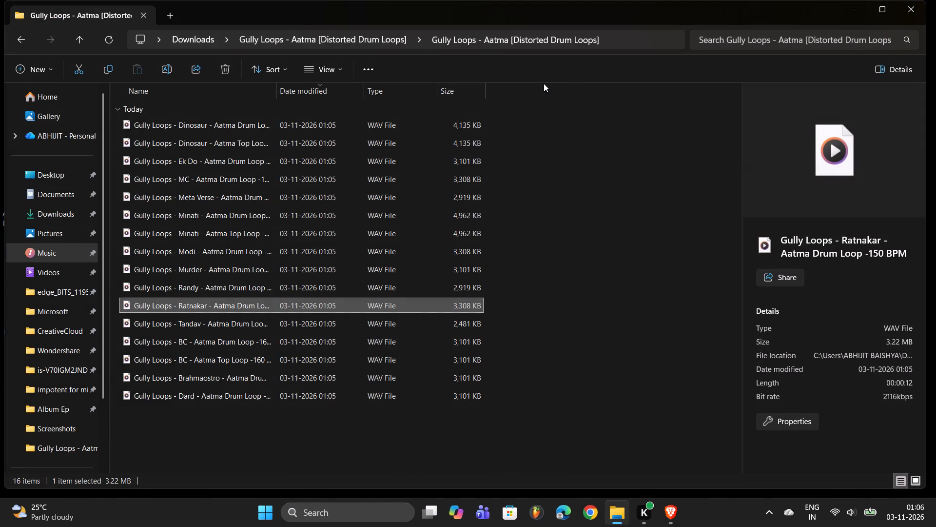
scroll(636, 474, down, 1)
Launch FL Studio and open the recent project romantioc rubul_6.flp.
click(265, 519)
scroll(292, 436, down, 2)
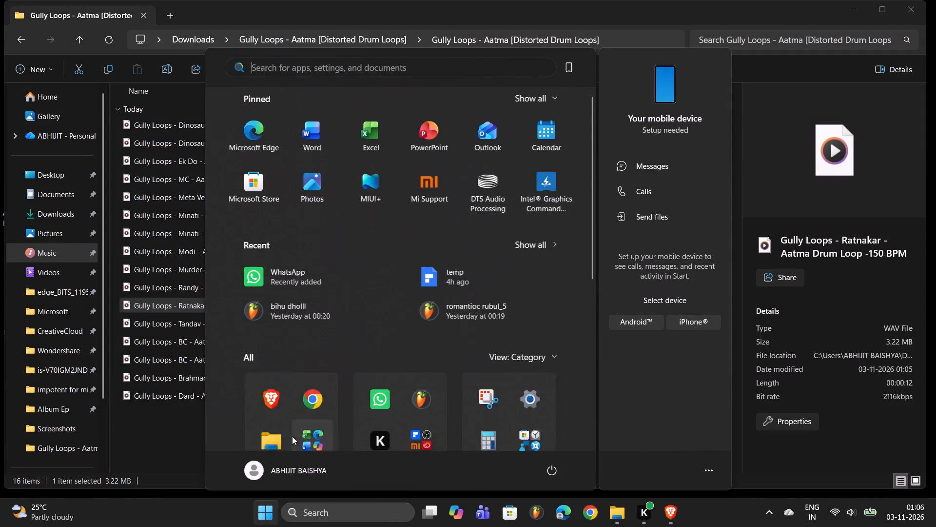
scroll(292, 436, down, 1)
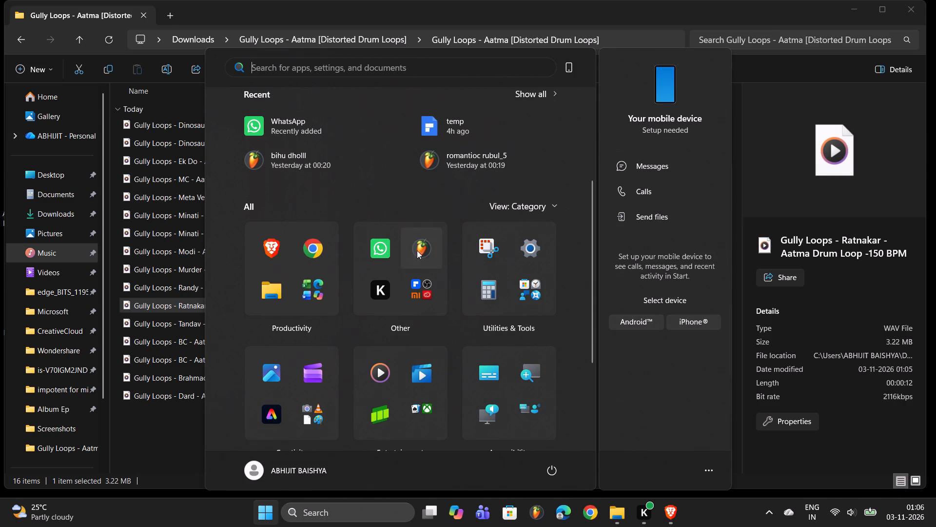
double_click(423, 245)
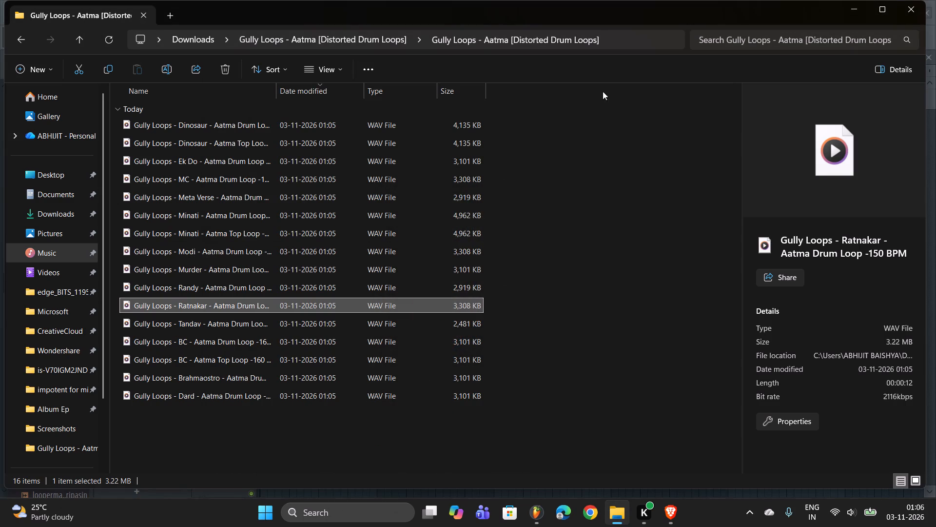
click(859, 0)
click(858, 7)
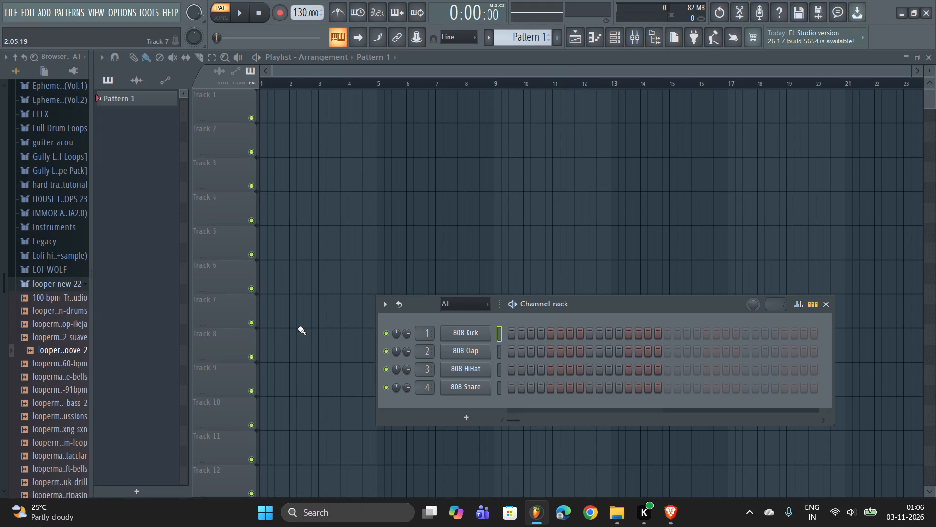
click(10, 13)
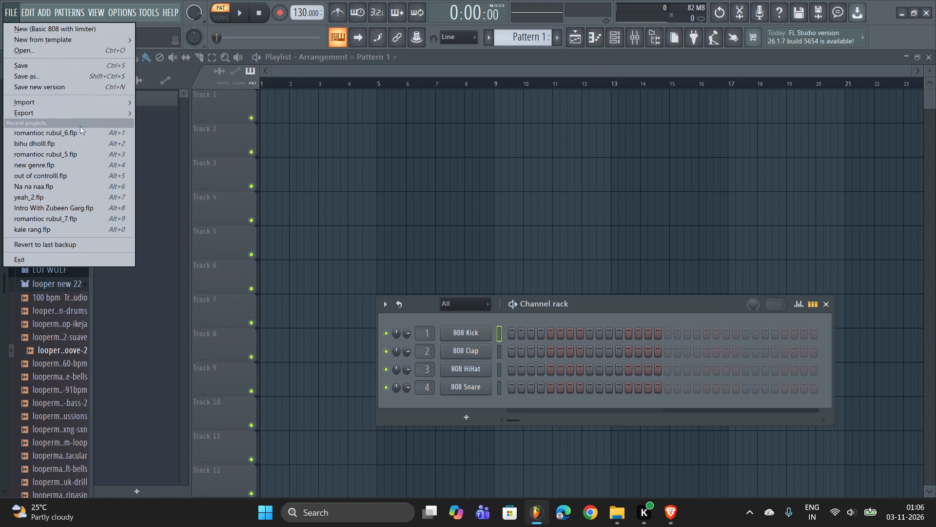
click(82, 132)
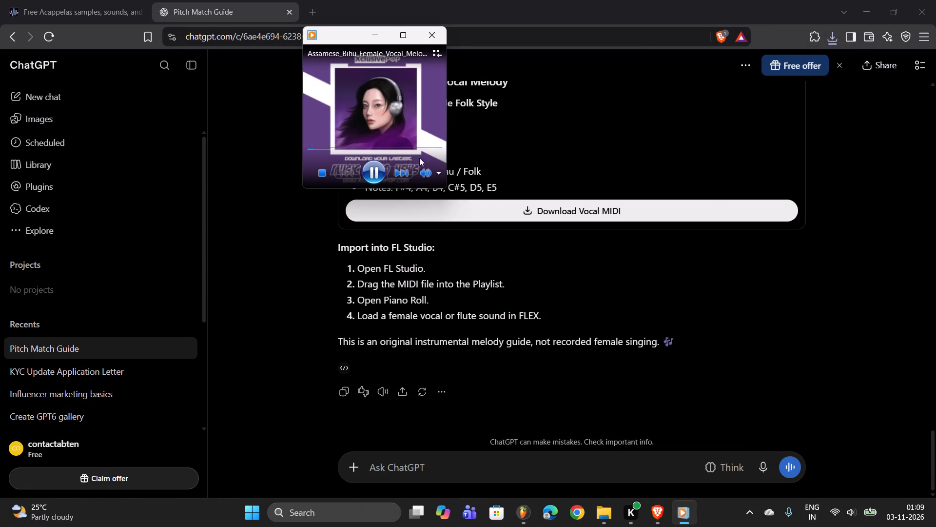
click(407, 36)
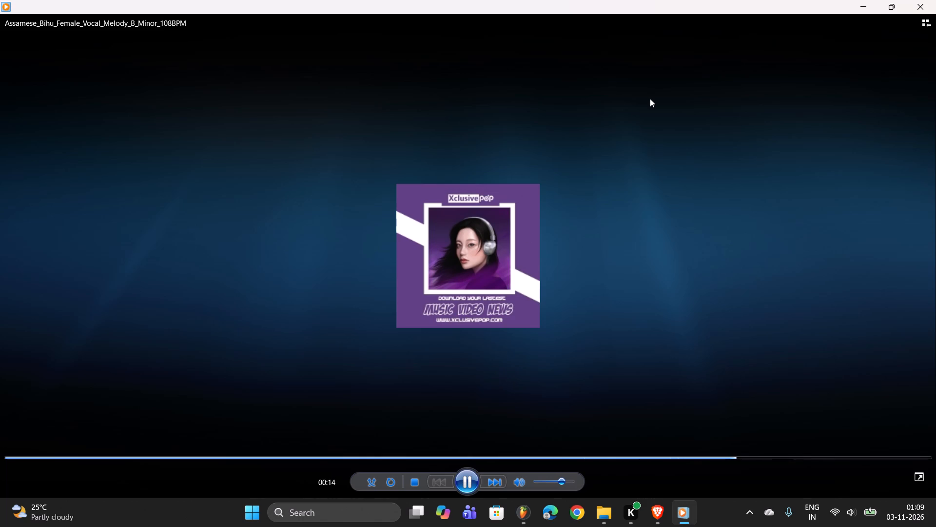
click(935, 0)
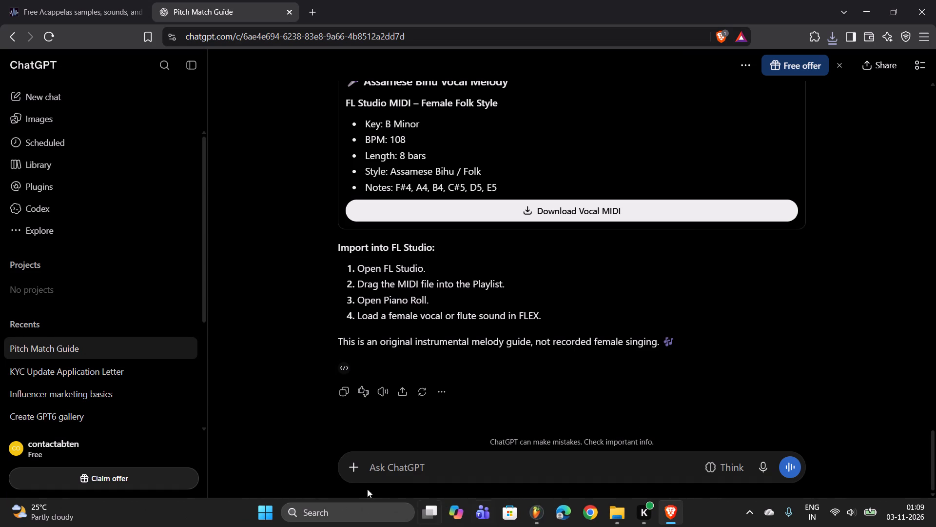
Switch to FL Studio and play back the romantioc rubul_6 song.
click(532, 521)
key(space)
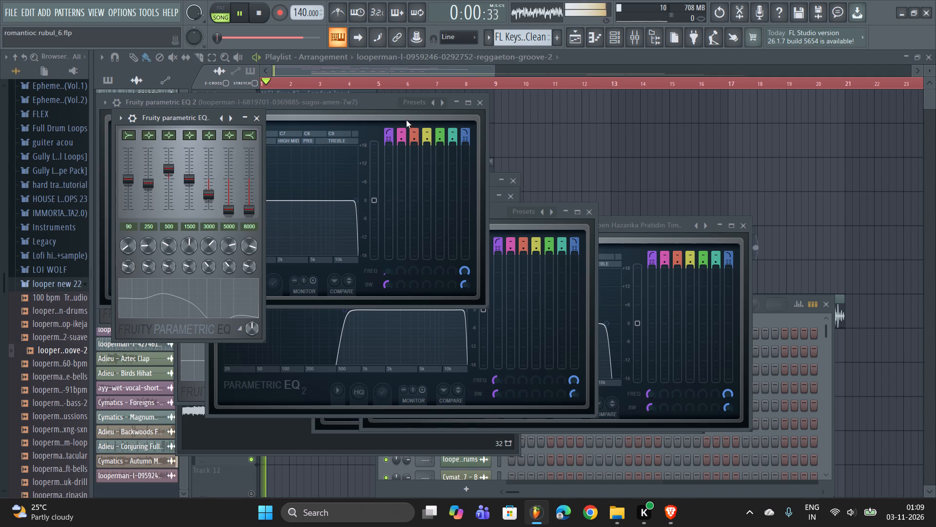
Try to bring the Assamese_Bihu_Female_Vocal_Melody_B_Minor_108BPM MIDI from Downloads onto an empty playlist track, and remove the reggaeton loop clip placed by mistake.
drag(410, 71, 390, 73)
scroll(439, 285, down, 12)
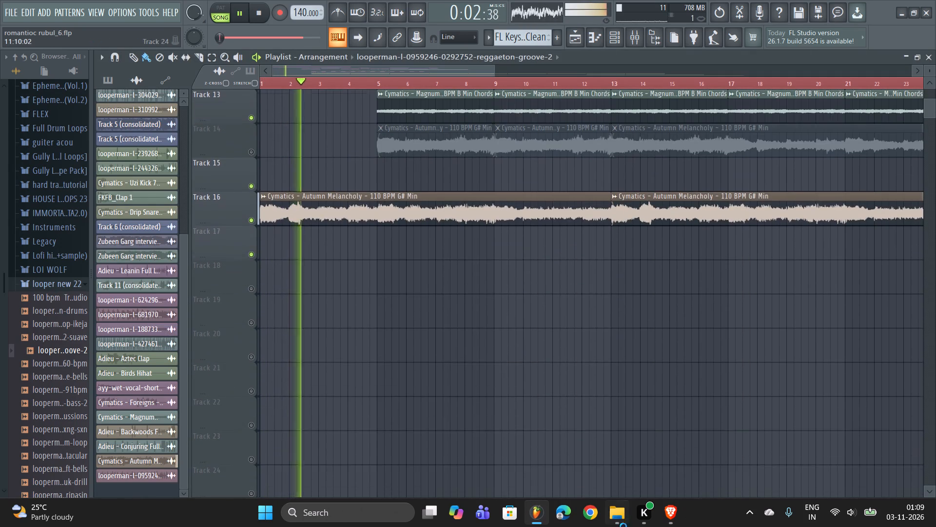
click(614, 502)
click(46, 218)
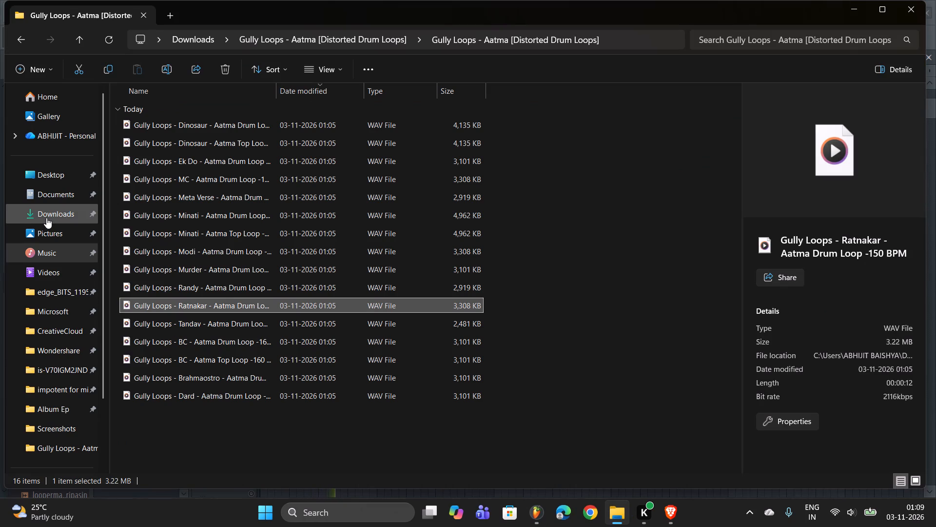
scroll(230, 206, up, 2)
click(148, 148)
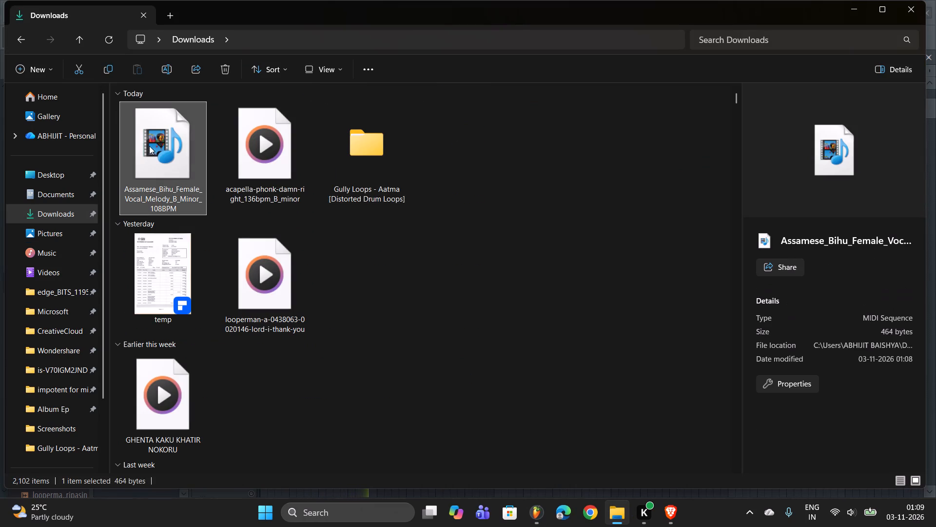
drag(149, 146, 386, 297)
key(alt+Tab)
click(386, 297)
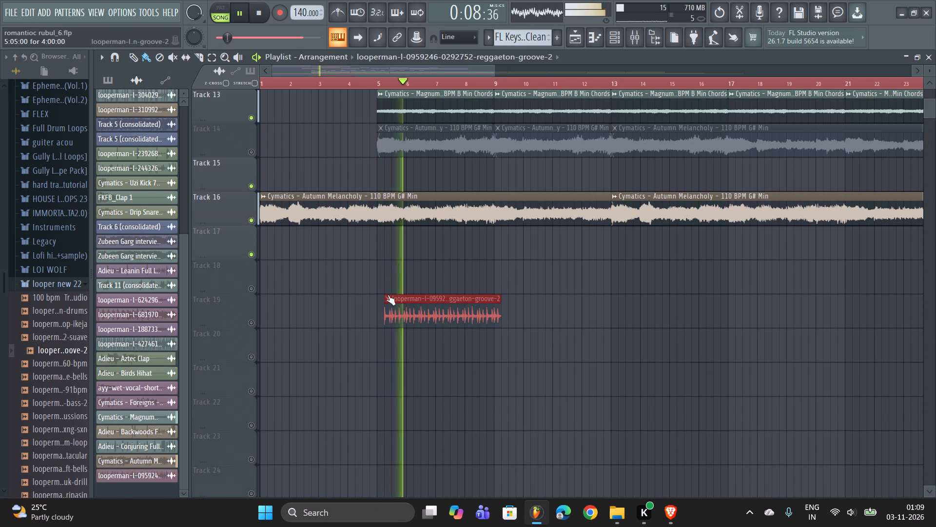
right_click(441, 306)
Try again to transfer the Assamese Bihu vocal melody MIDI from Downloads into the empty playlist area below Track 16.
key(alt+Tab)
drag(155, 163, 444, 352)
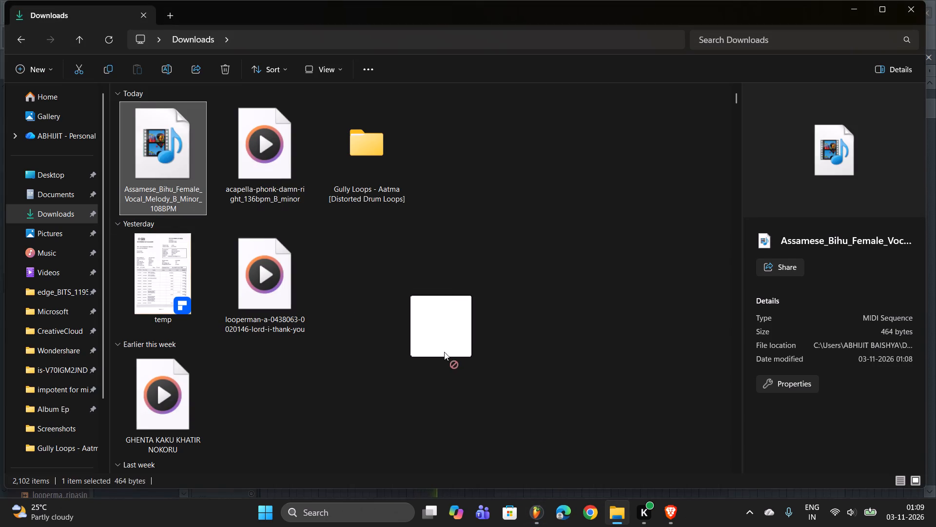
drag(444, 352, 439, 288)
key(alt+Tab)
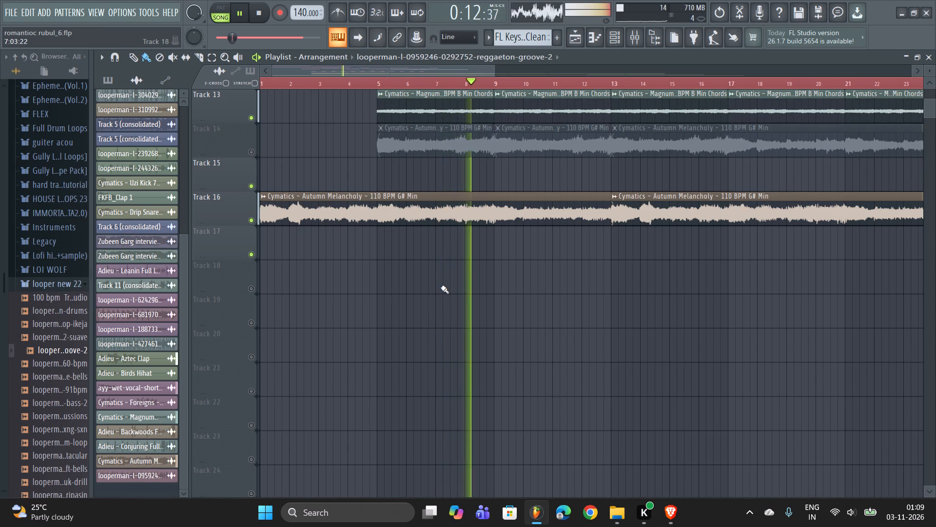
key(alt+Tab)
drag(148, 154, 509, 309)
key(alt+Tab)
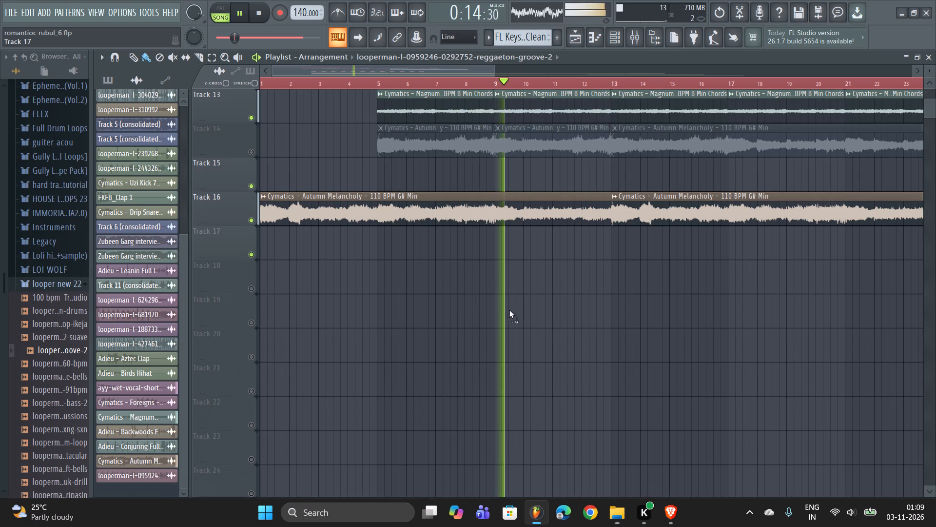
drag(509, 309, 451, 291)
Replay the Assamese Bihu vocal melody MIDI from Downloads in the media player, raise its volume, and close the player.
key(alt+Tab)
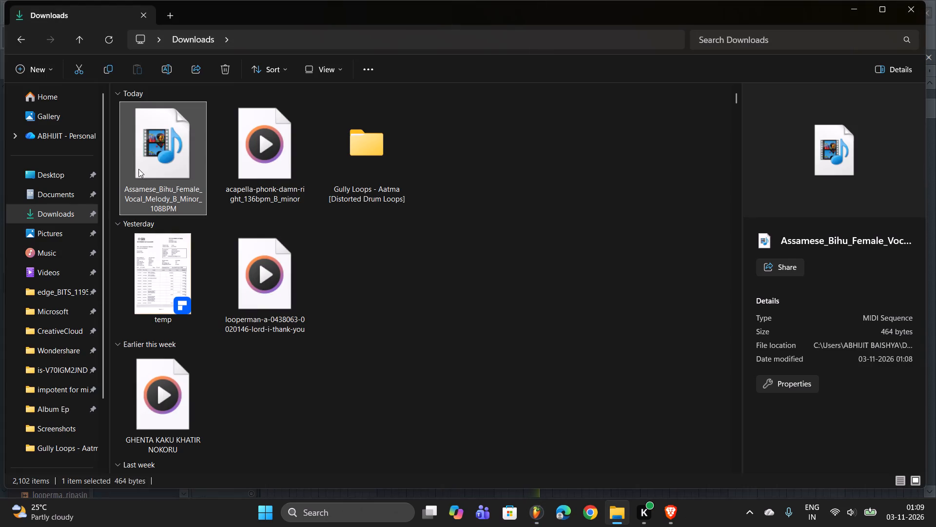
double_click(139, 168)
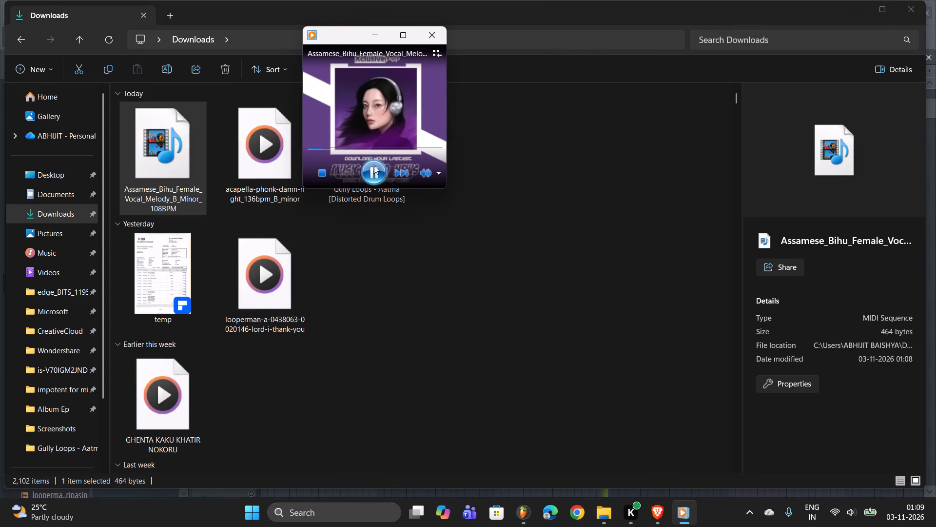
click(419, 164)
click(423, 171)
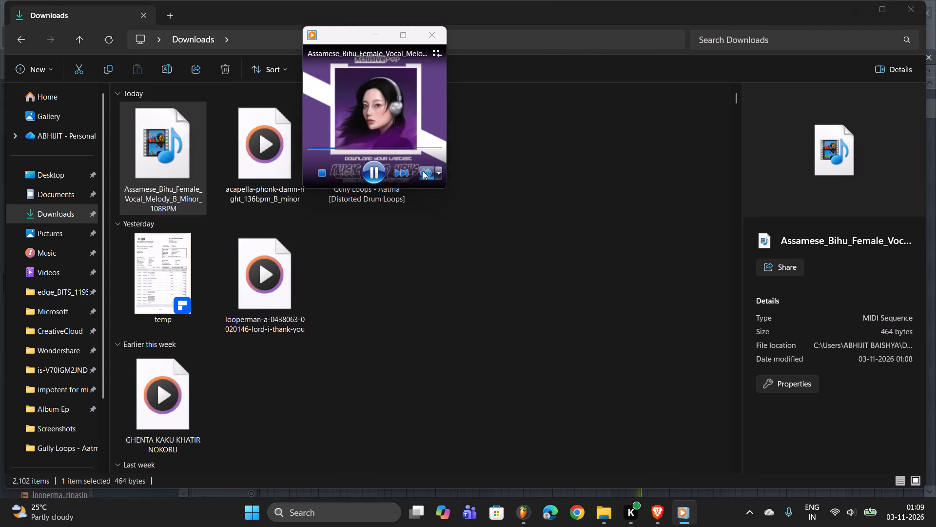
click(427, 172)
click(438, 173)
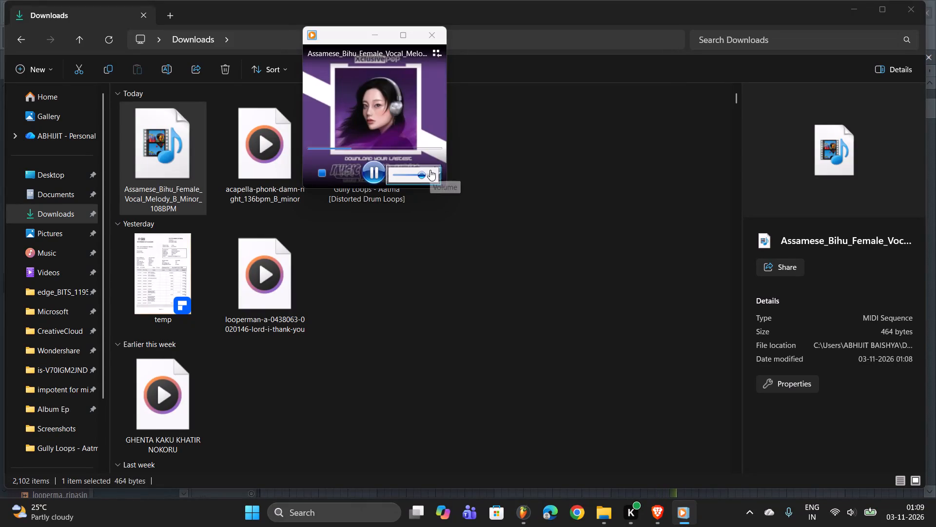
drag(433, 170, 449, 170)
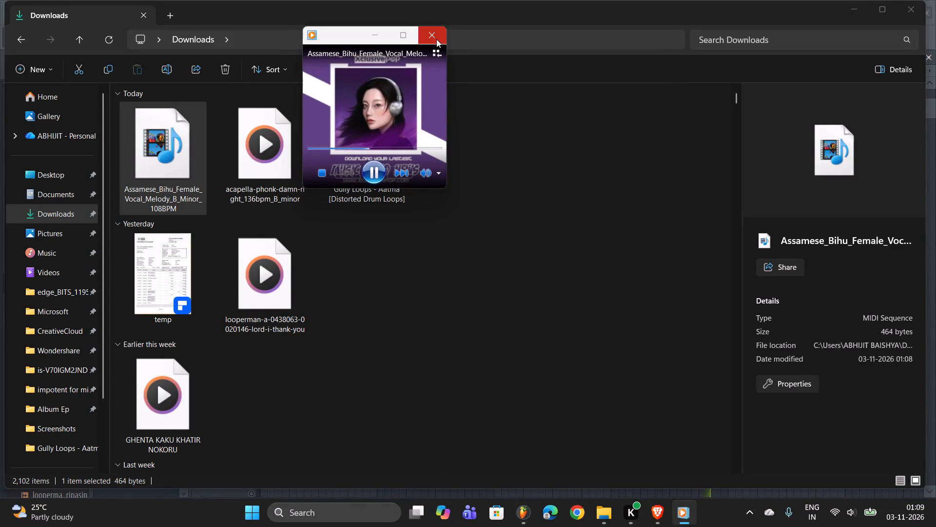
click(438, 35)
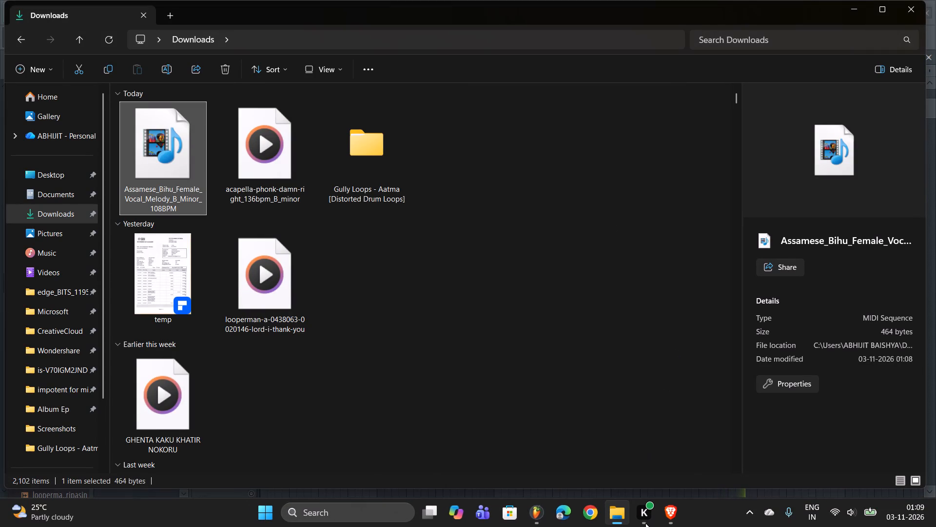
Switch to FL Studio, review the arrangement's tracks while playing the song from about bar 6, and stop playback.
click(534, 507)
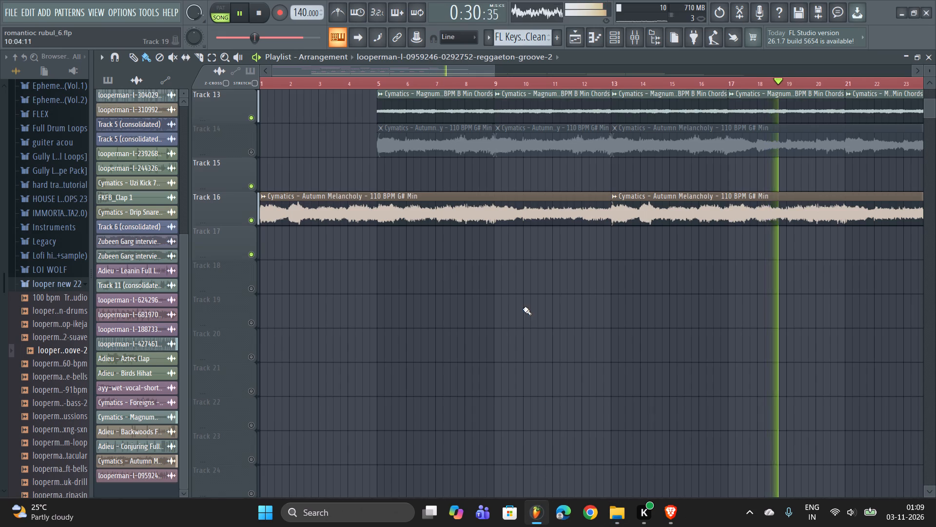
scroll(508, 327, up, 4)
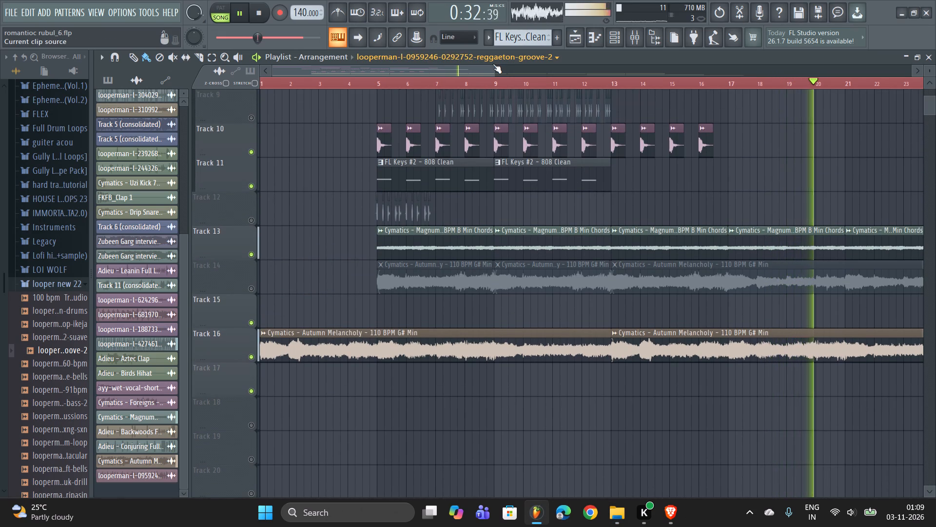
drag(495, 68, 597, 90)
scroll(509, 132, up, 6)
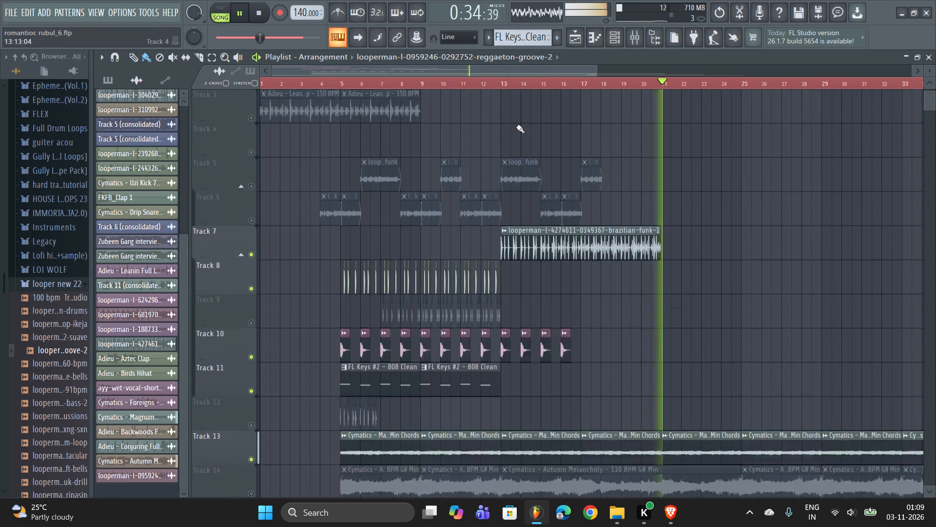
scroll(516, 126, up, 3)
click(358, 85)
scroll(605, 256, down, 3)
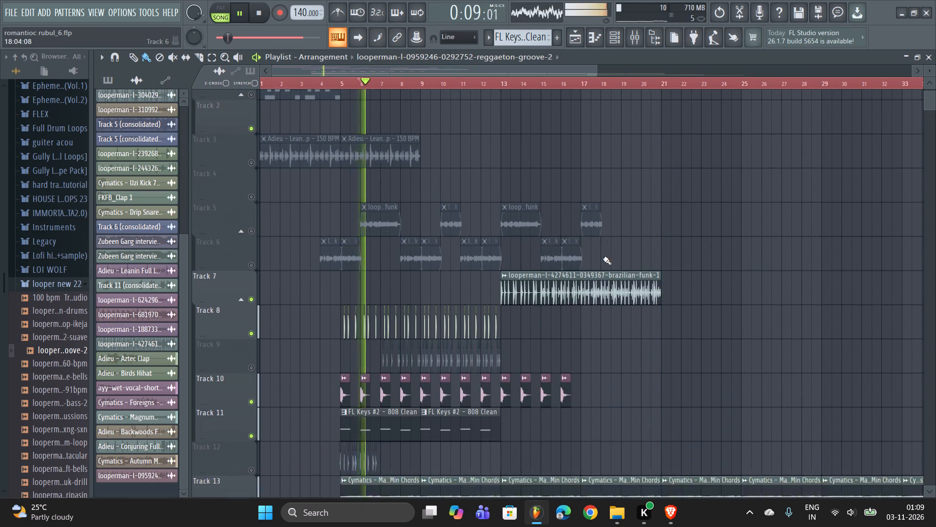
scroll(603, 258, down, 2)
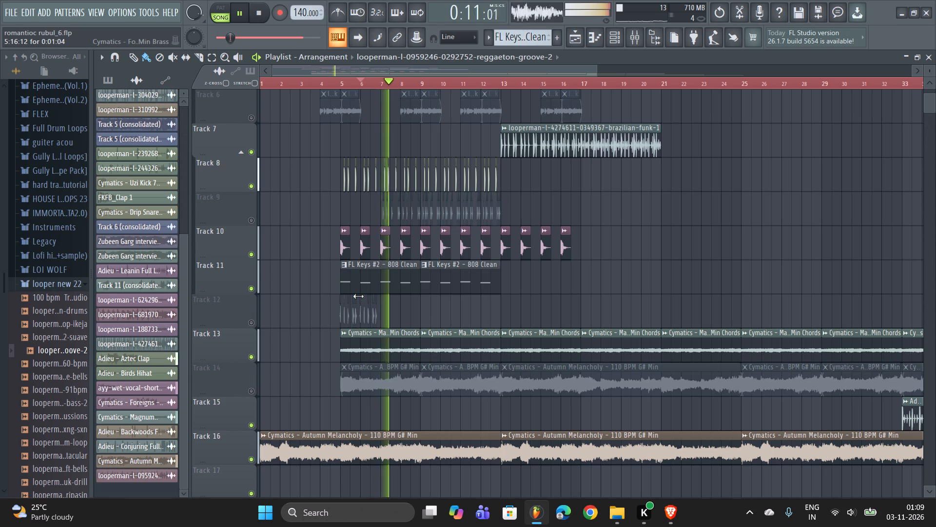
key(space)
Browse the hard trap_tutorial sample folder and audition its sounds, including HOPEX Kick (4).
scroll(119, 226, up, 2)
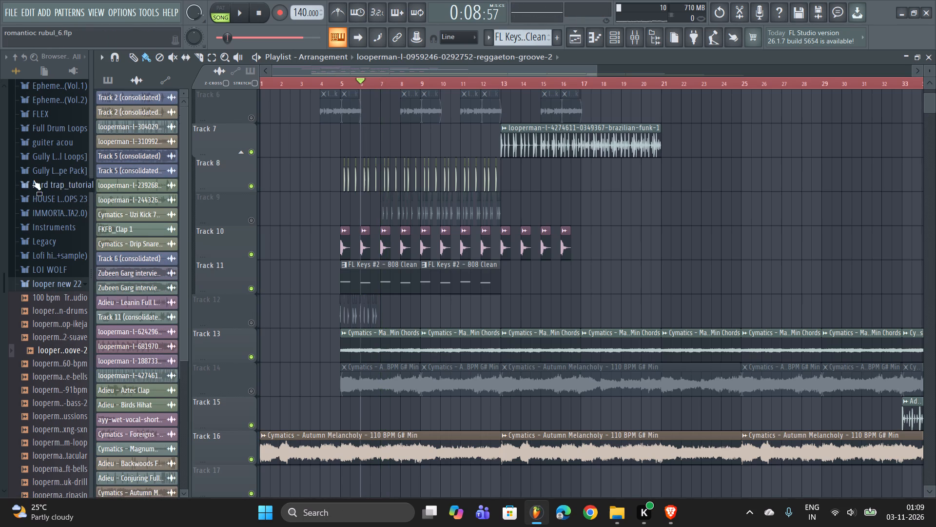
click(33, 177)
click(45, 193)
click(72, 228)
click(80, 346)
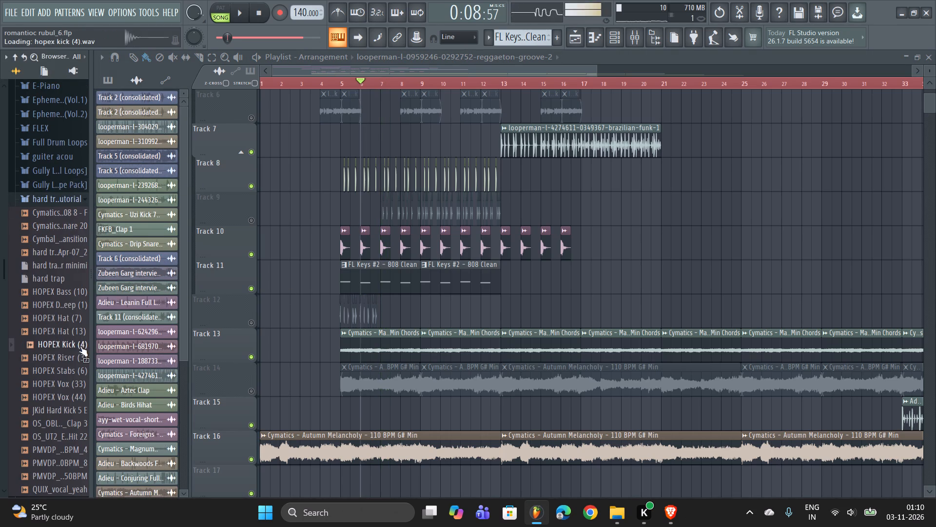
scroll(76, 346, down, 4)
click(44, 174)
click(54, 217)
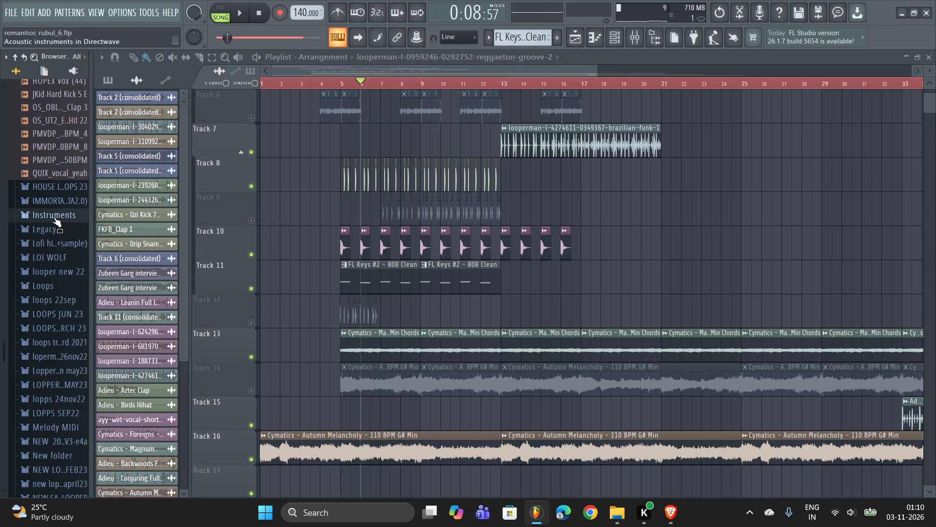
Audition loops in the LOPPE..MAY23 folder and place the carribean-zouk-drumloop-naomi loop on Track 12 at bar 13.
click(55, 297)
scroll(55, 300, down, 2)
click(45, 278)
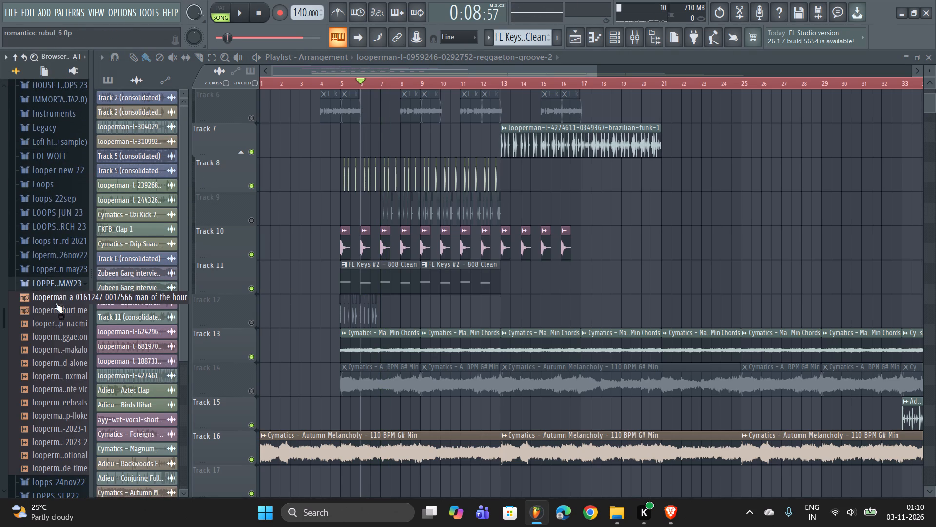
click(55, 303)
click(61, 325)
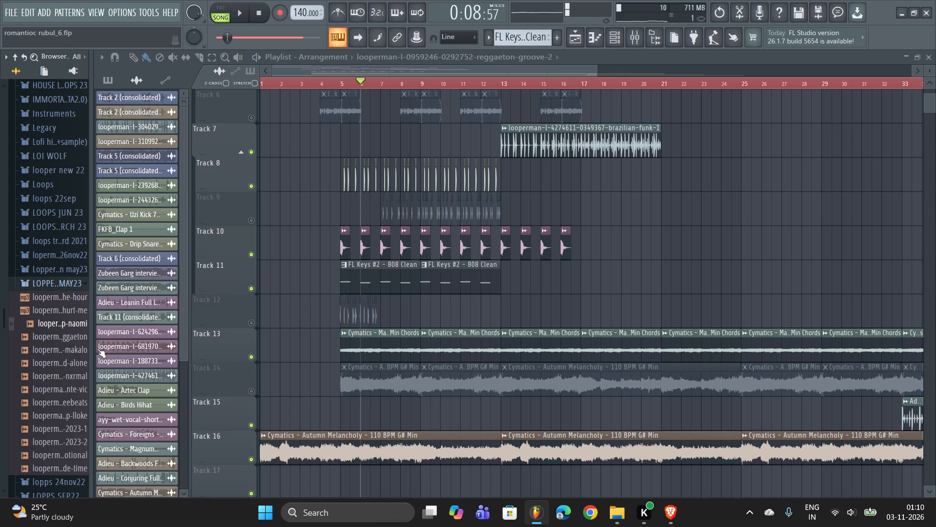
drag(63, 322, 717, 280)
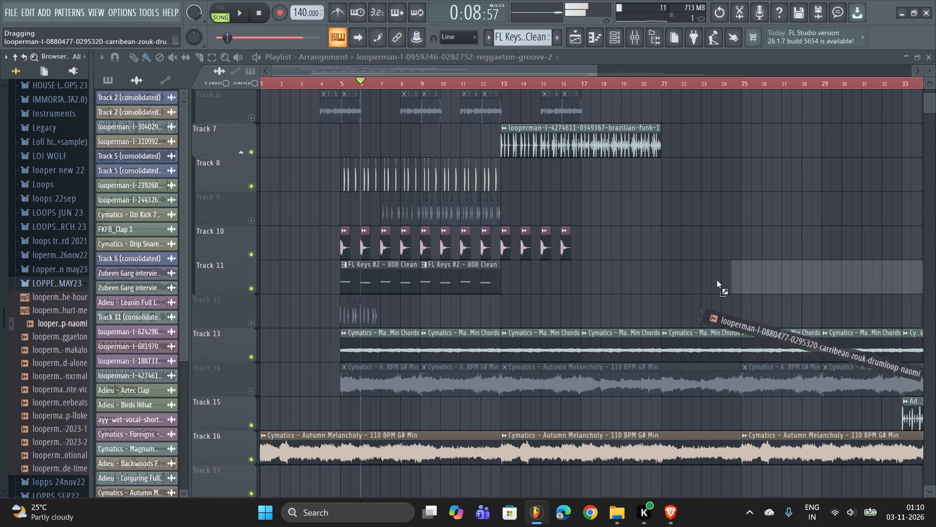
drag(717, 280, 688, 280)
drag(780, 276, 590, 315)
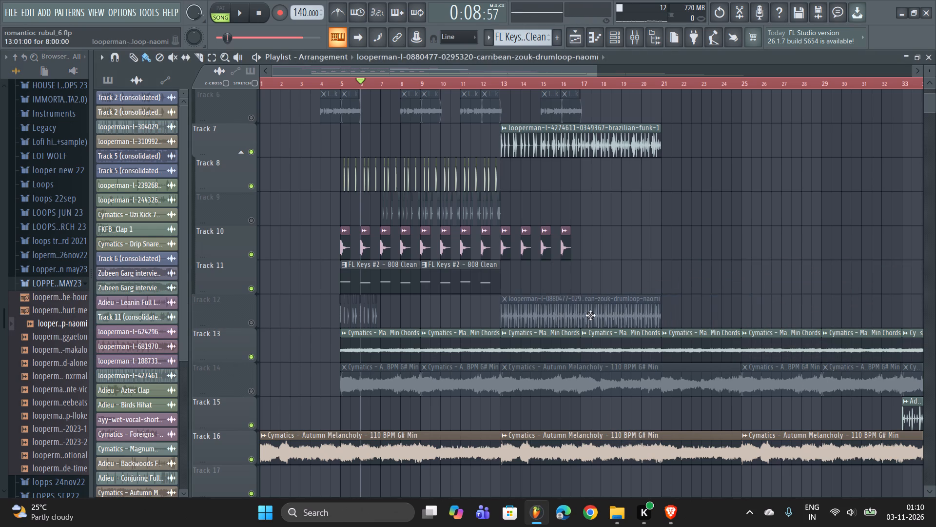
drag(590, 315, 593, 318)
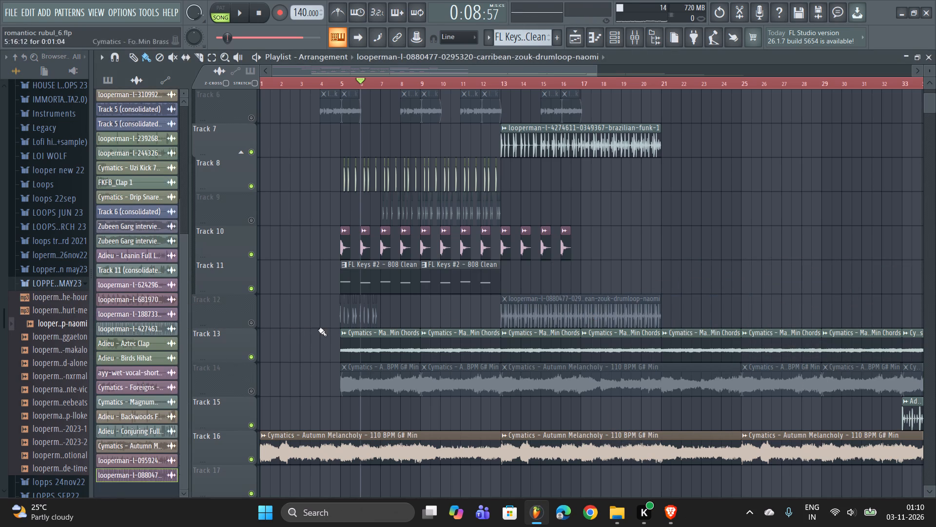
Insert a track at Track 12, move the zouk drum loop onto it at bar 5, and start playback.
right_click(222, 314)
click(272, 443)
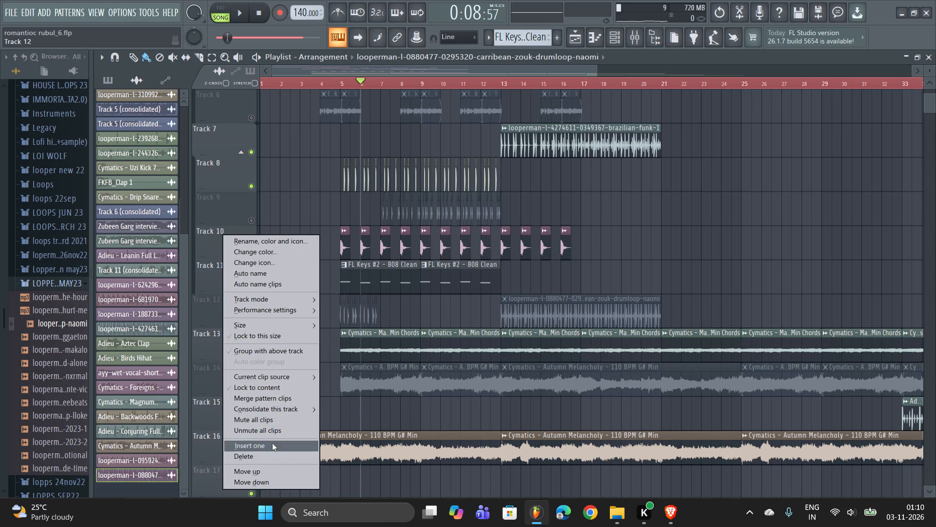
drag(598, 338, 449, 298)
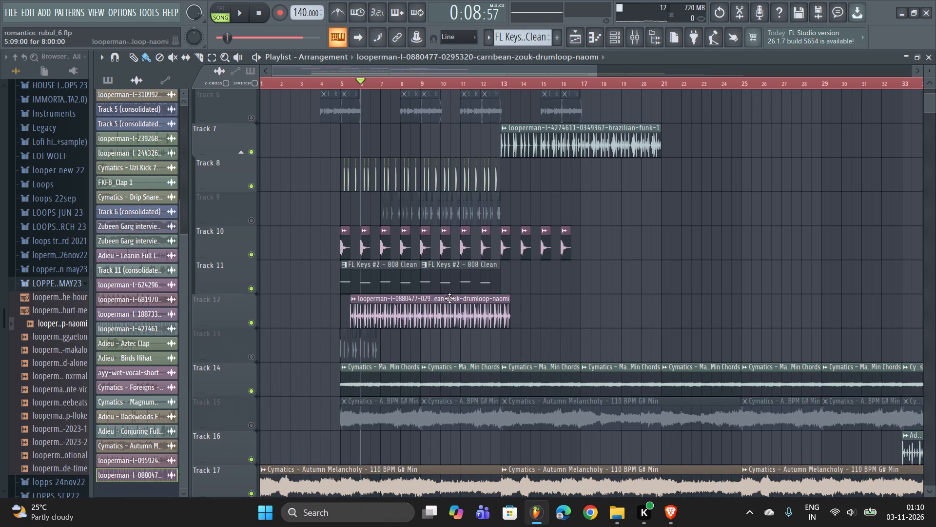
drag(449, 298, 449, 309)
key(space)
drag(456, 306, 451, 303)
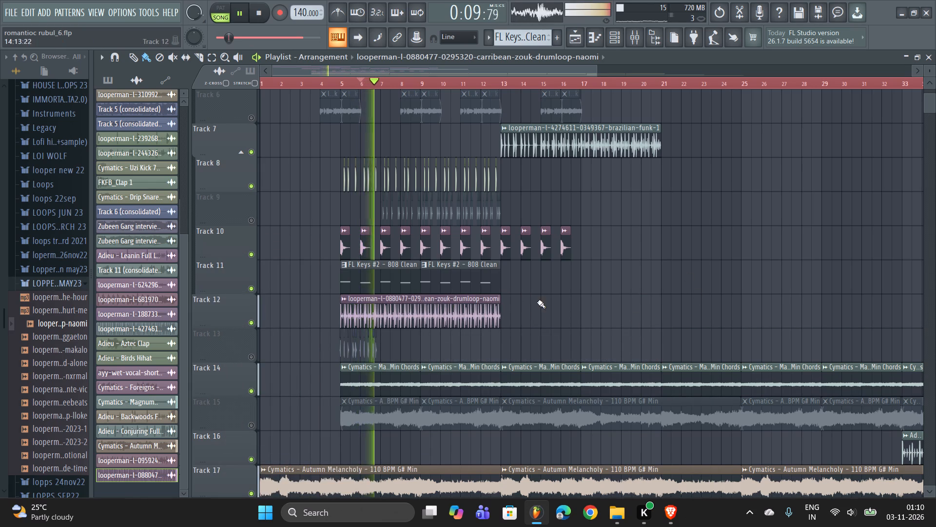
Listen to the arrangement with the zouk drum loop and mute Track 17 holding the Autumn Melancholy clips.
right_click(556, 305)
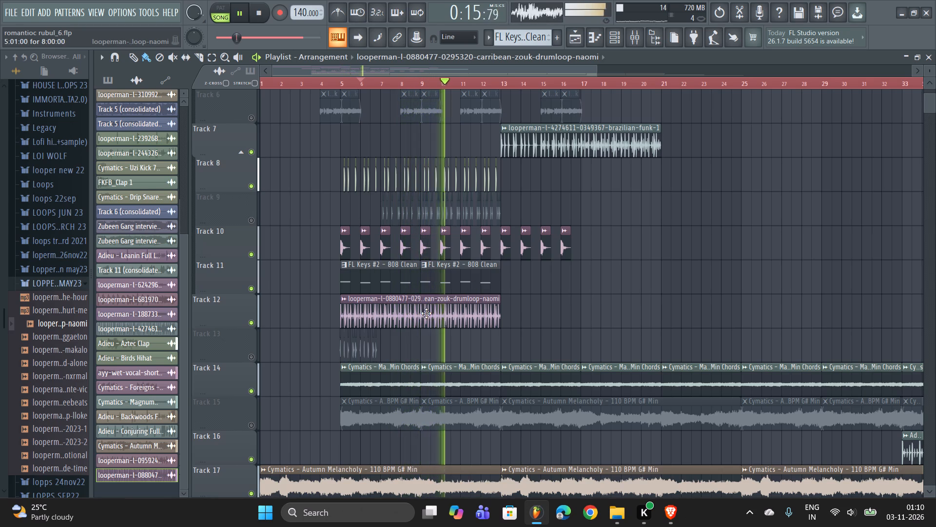
scroll(432, 311, down, 2)
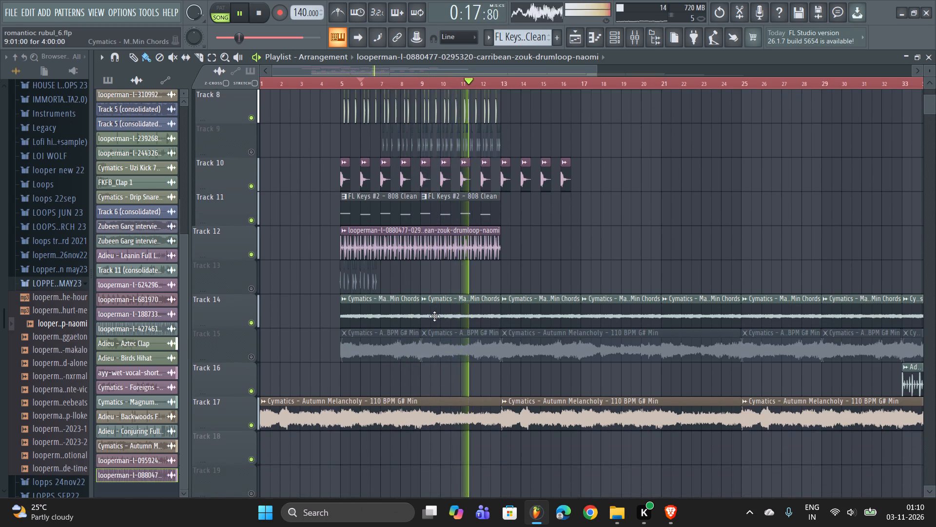
scroll(434, 317, down, 2)
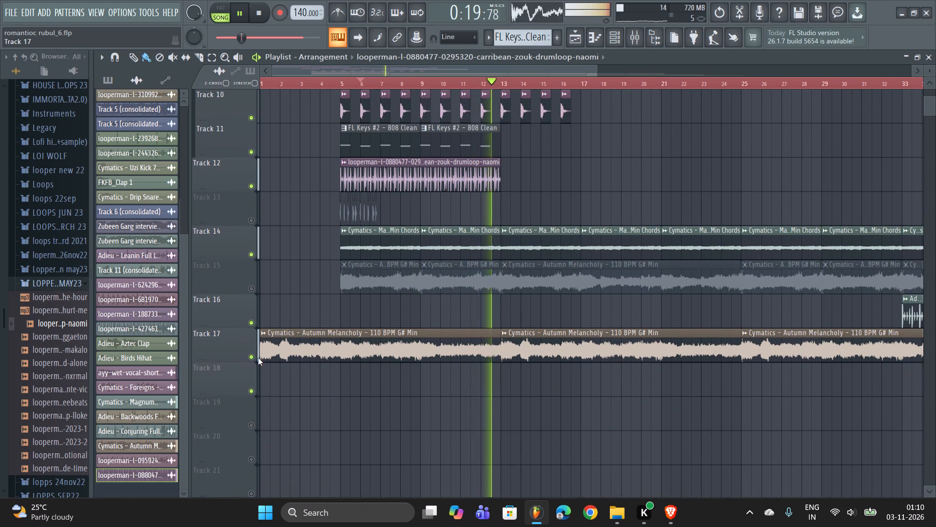
click(258, 358)
click(252, 354)
Move the zouk drum loop clip on Track 12 to bar 17.
scroll(250, 354, up, 1)
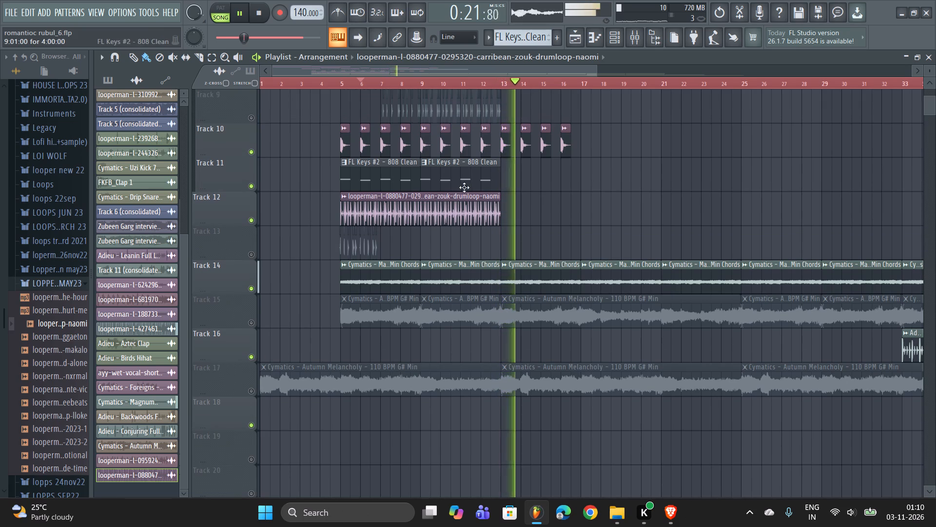
drag(444, 213, 681, 189)
Mute Track 7 holding the brazilian-funk loop.
scroll(590, 164, up, 5)
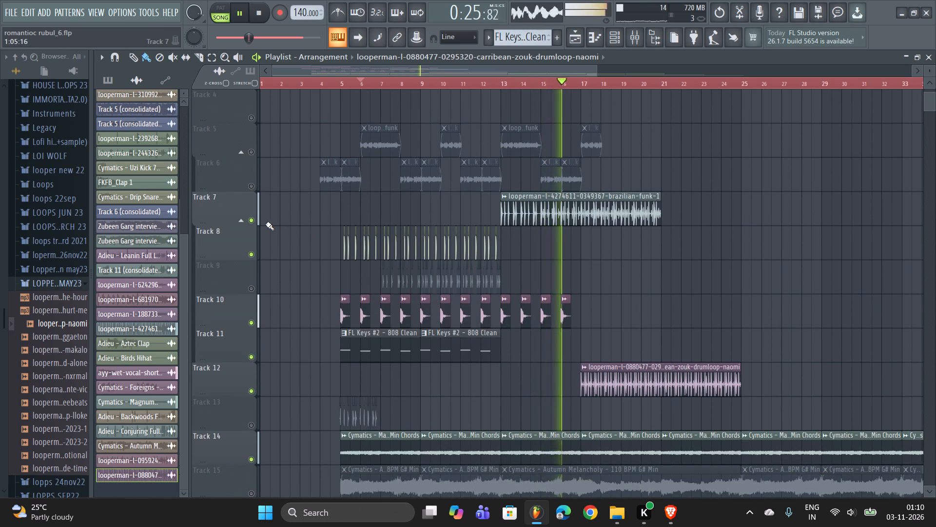
click(253, 218)
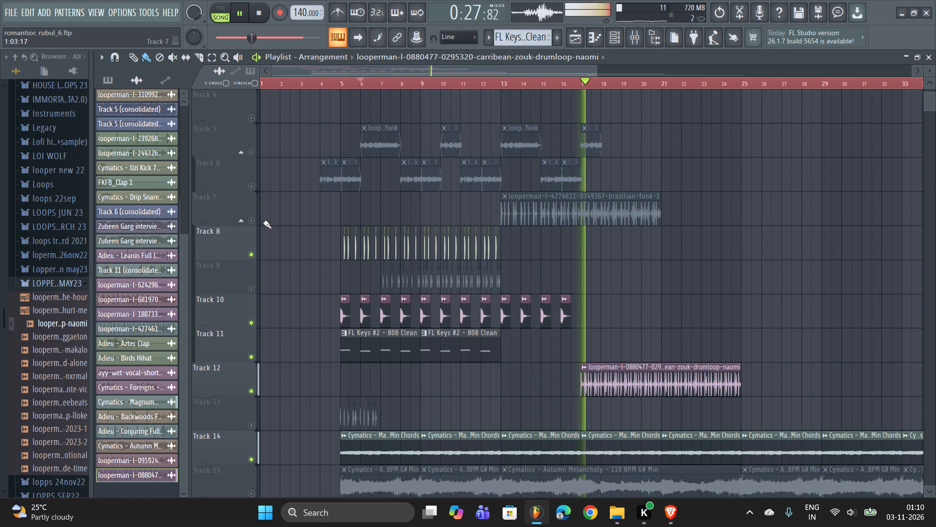
Delete the zouk drum loop clip from Track 12 and restart playback.
right_click(636, 378)
key(space)
key(space)
scroll(586, 383, down, 2)
scroll(426, 366, down, 2)
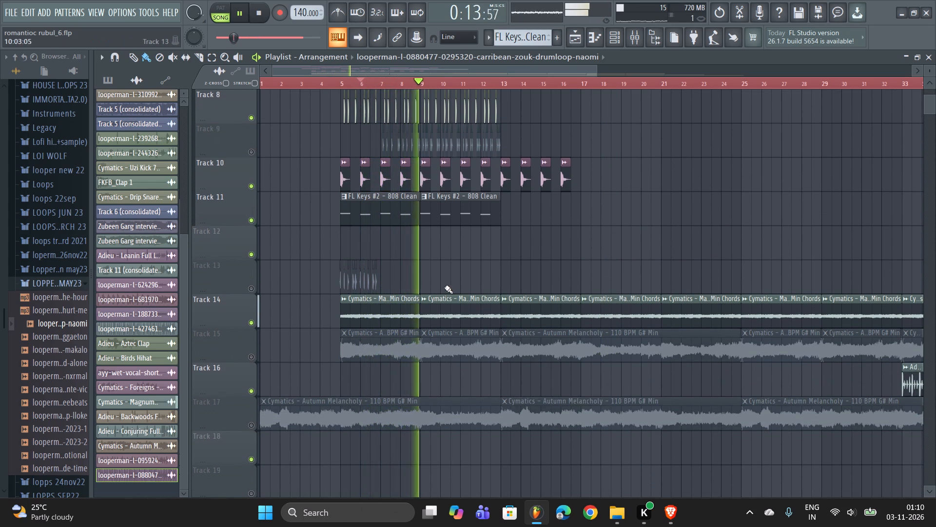
right_click(455, 275)
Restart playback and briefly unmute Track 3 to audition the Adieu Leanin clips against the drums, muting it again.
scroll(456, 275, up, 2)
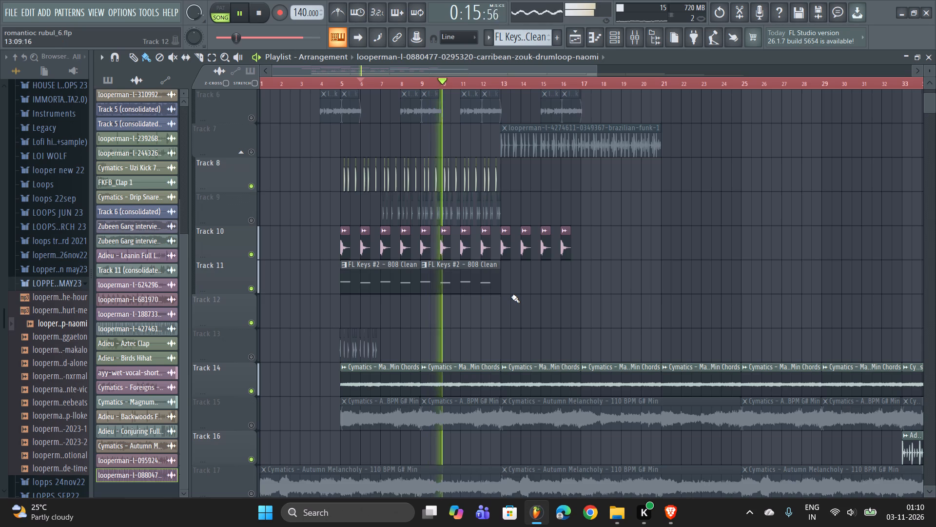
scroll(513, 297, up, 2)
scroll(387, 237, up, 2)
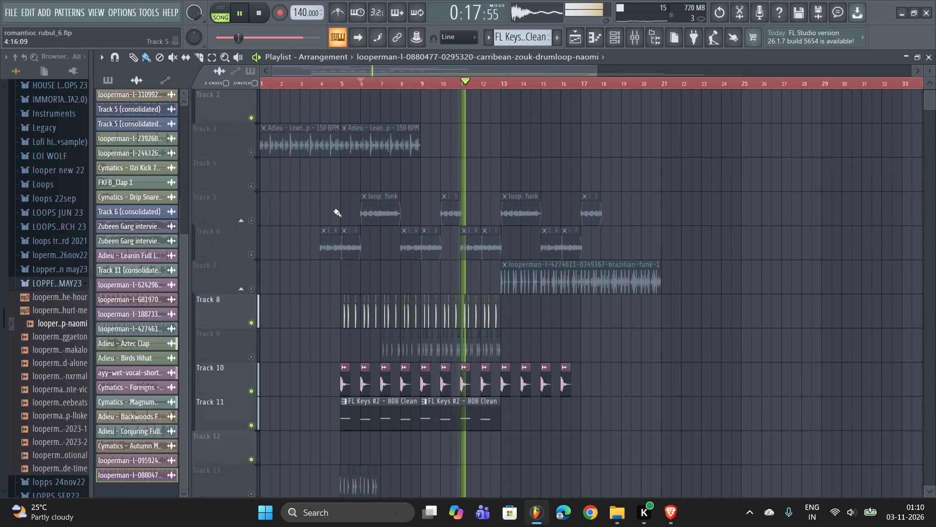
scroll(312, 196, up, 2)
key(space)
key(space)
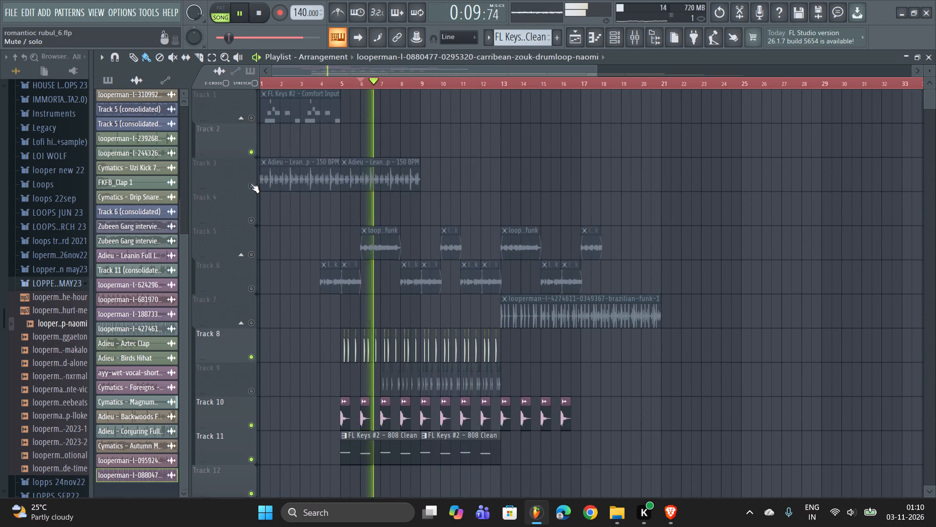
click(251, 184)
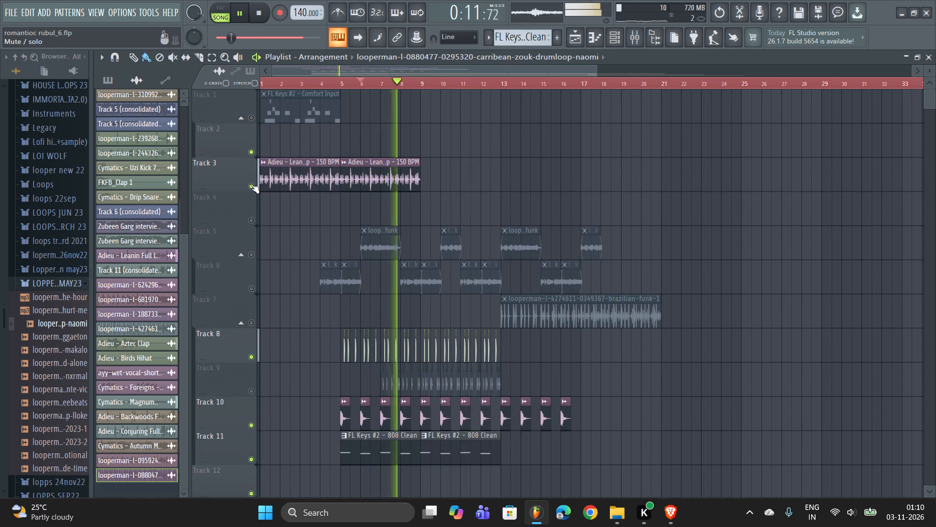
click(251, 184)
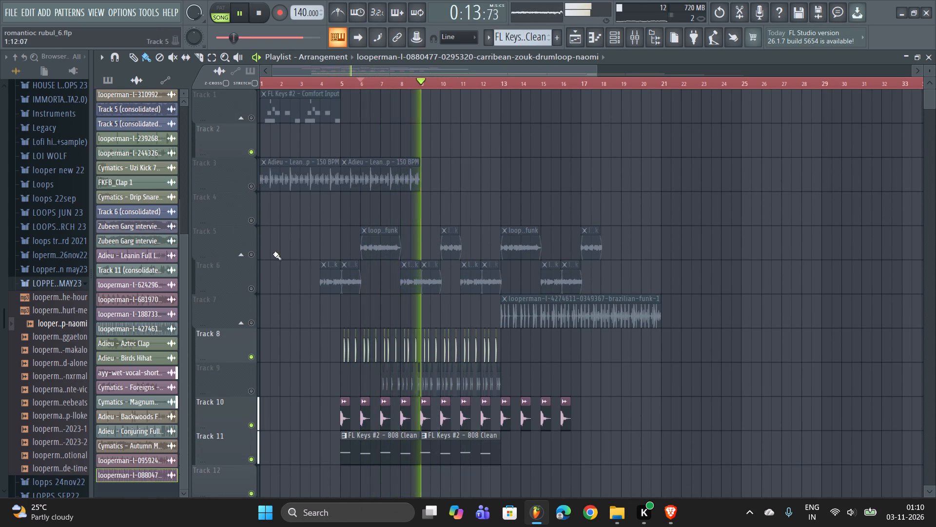
Unmute Tracks 5 and 6 holding the violin-for-brazilian-funk clips, restarting playback to hear them.
click(253, 256)
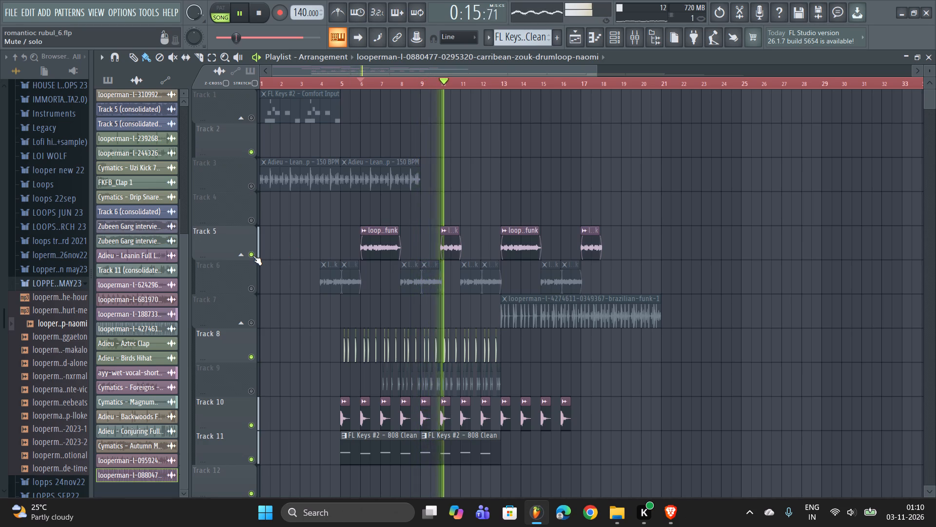
key(space)
key(space)
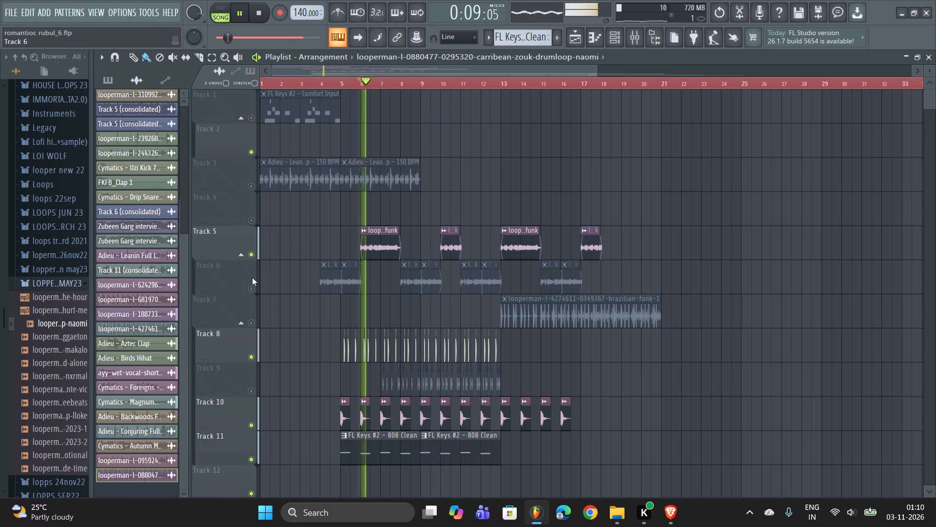
click(248, 281)
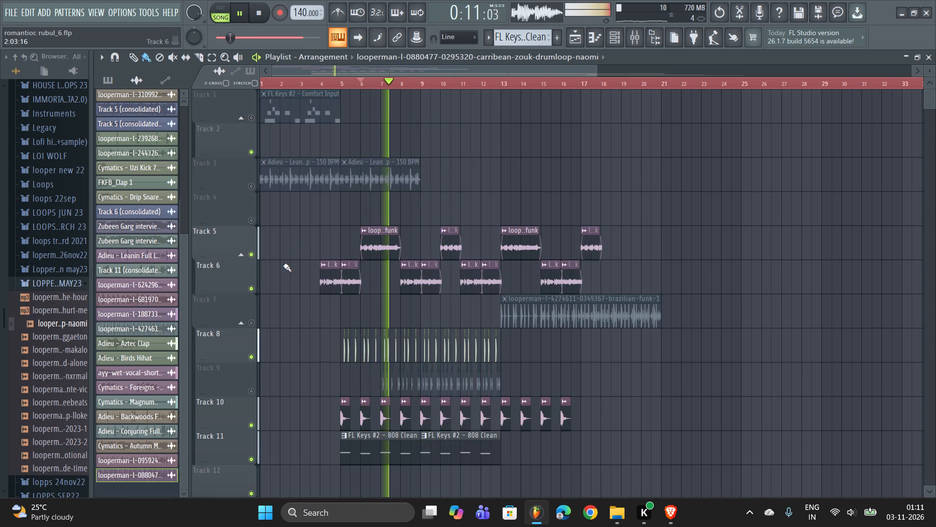
Open the violin-for-brazilian-funk sample and lower its pitch shift by ear through +900, +700, +500 and +300 cents, replaying the song.
double_click(369, 233)
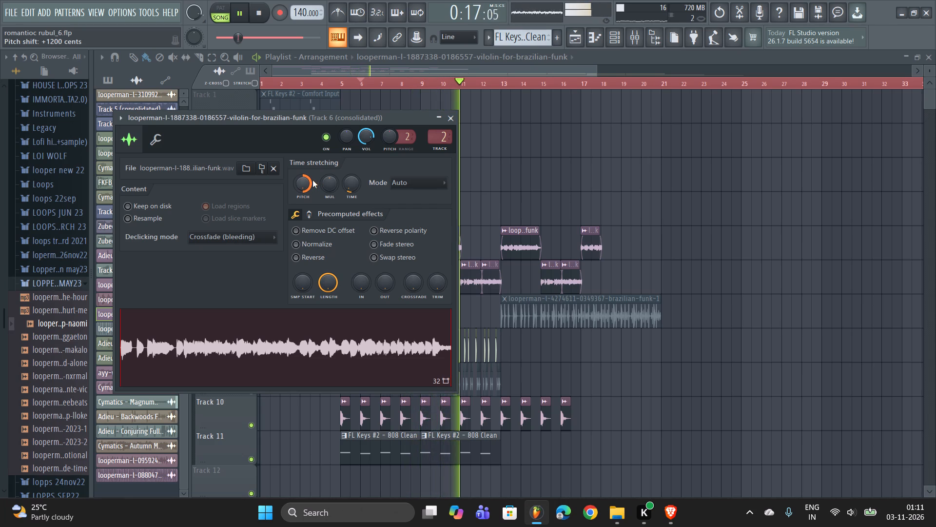
drag(302, 183, 322, 243)
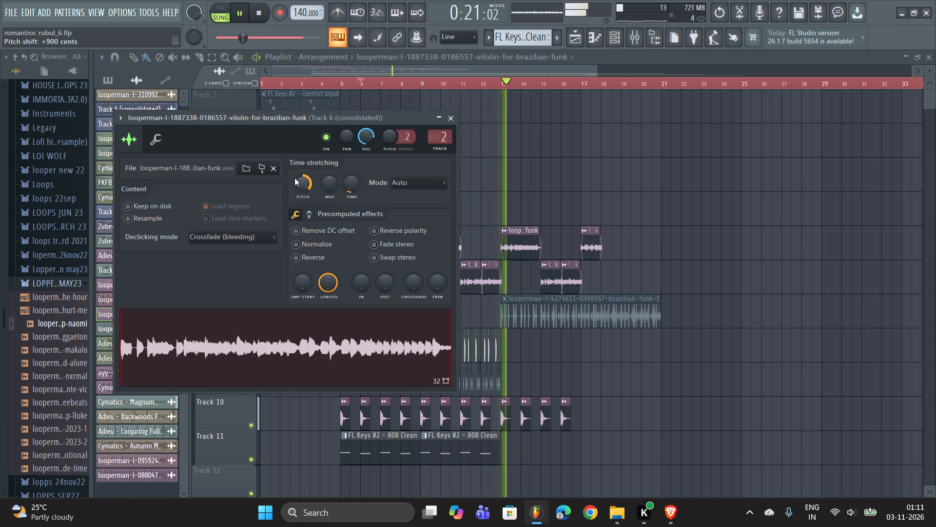
drag(298, 180, 311, 218)
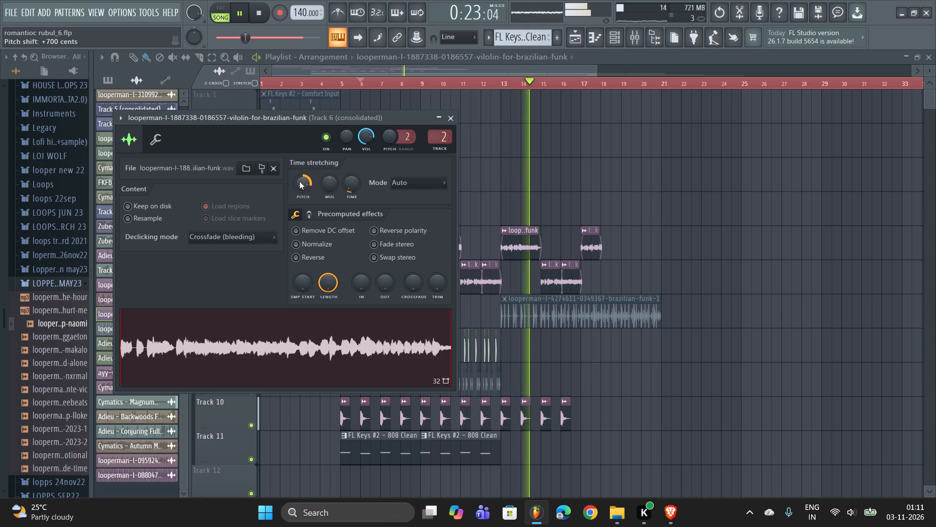
drag(300, 182, 309, 211)
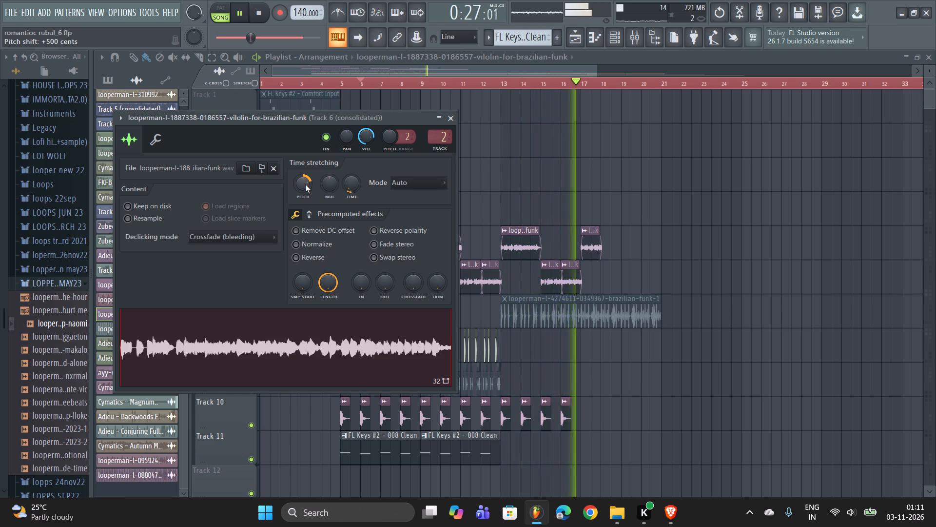
drag(306, 184, 312, 208)
drag(308, 183, 309, 189)
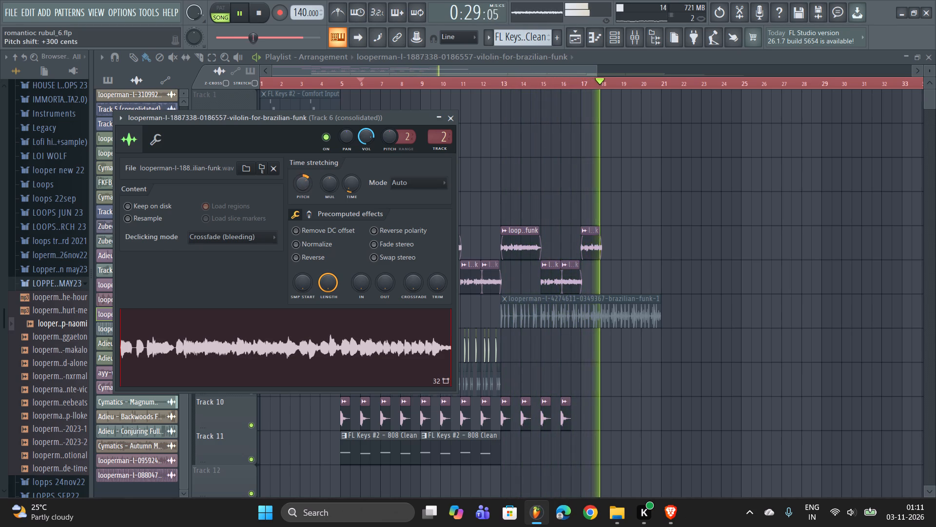
drag(309, 189, 311, 200)
key(space)
key(space)
key(space)
key(space)
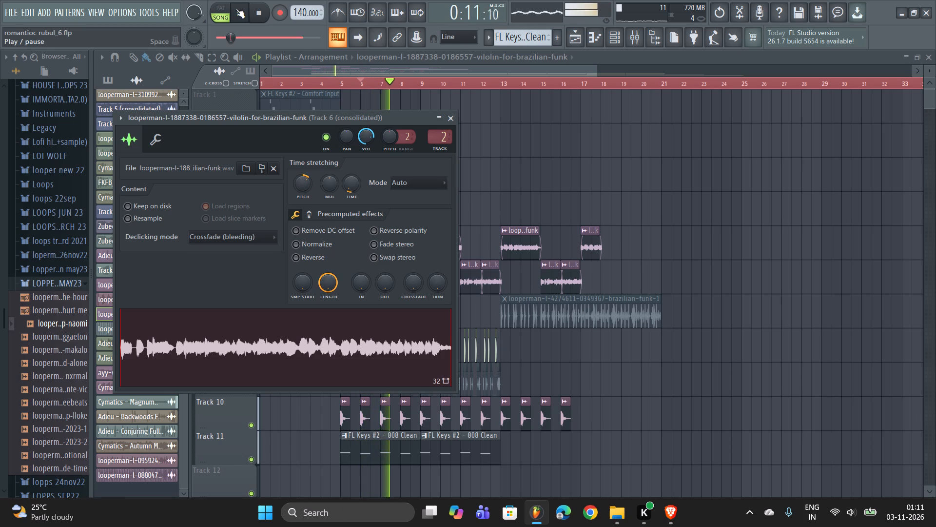
Copy the violin sample's channel name without changing it, and stop playback.
click(121, 119)
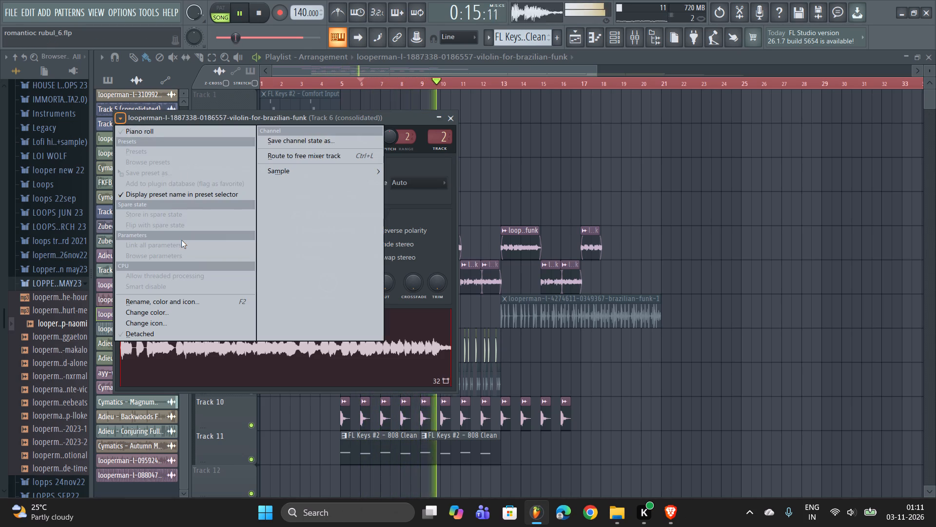
click(196, 297)
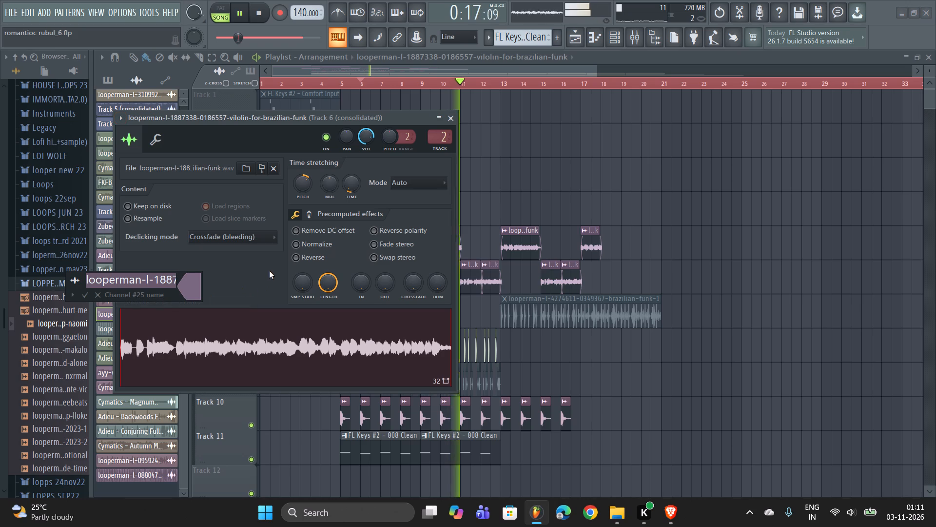
key(ctrl+c)
click(450, 117)
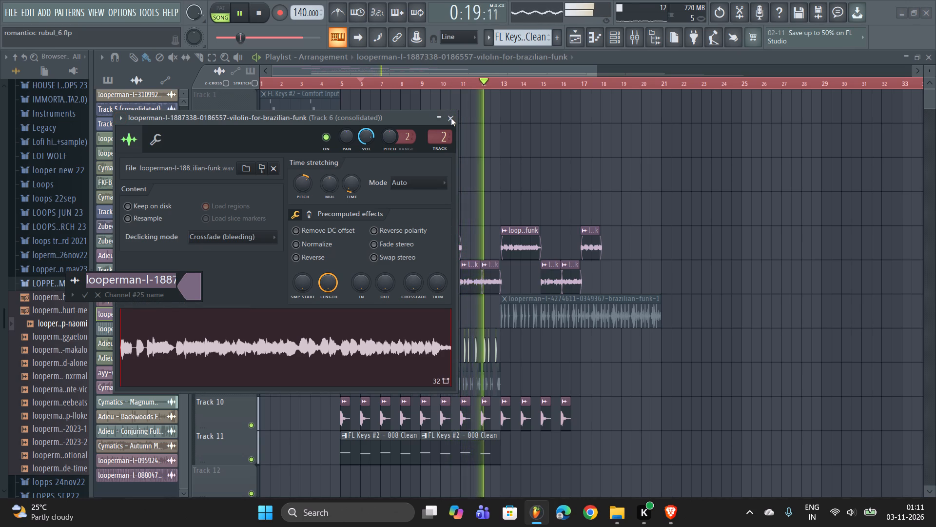
click(91, 299)
key(space)
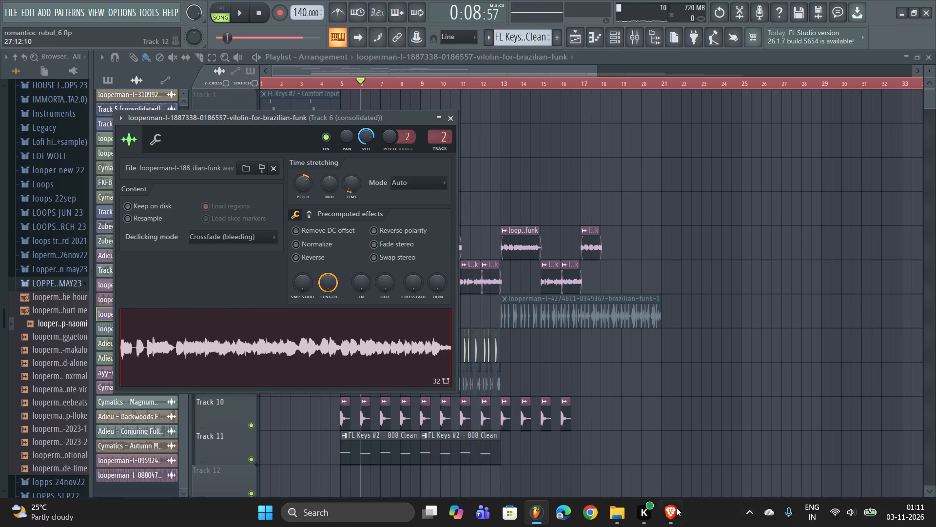
Switch to the Brave browser and open samplefocus.com in a new tab.
click(676, 509)
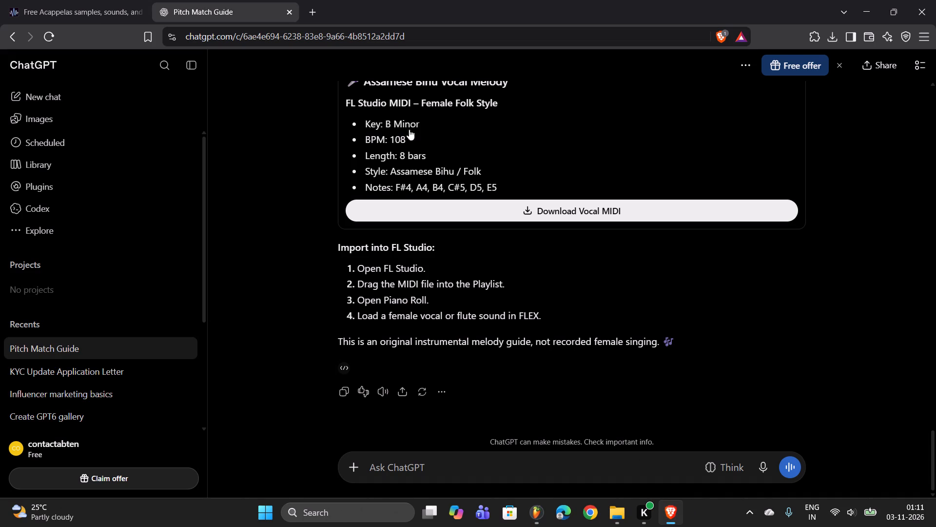
click(312, 3)
text(sam)
click(390, 62)
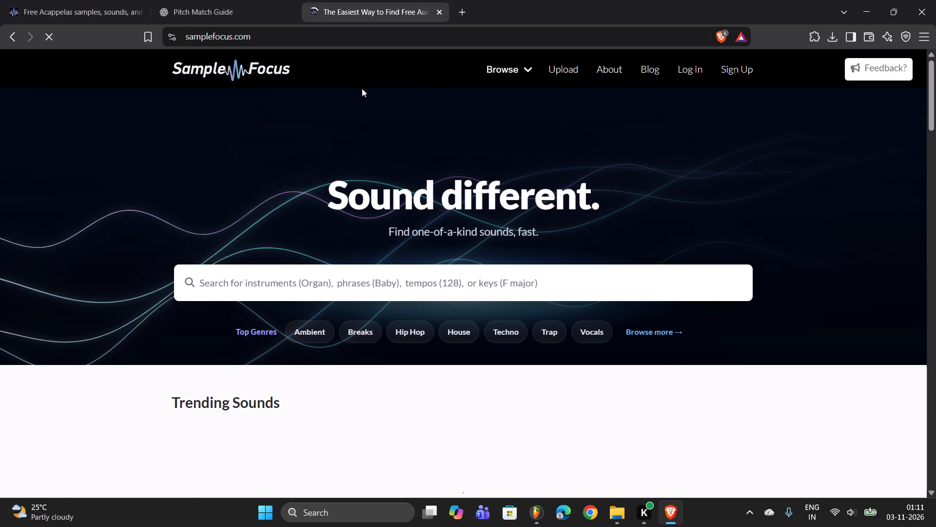
Search the web for "bpm finder" in a new tab and open Tunebat's Song Key & BPM Finder.
click(461, 1)
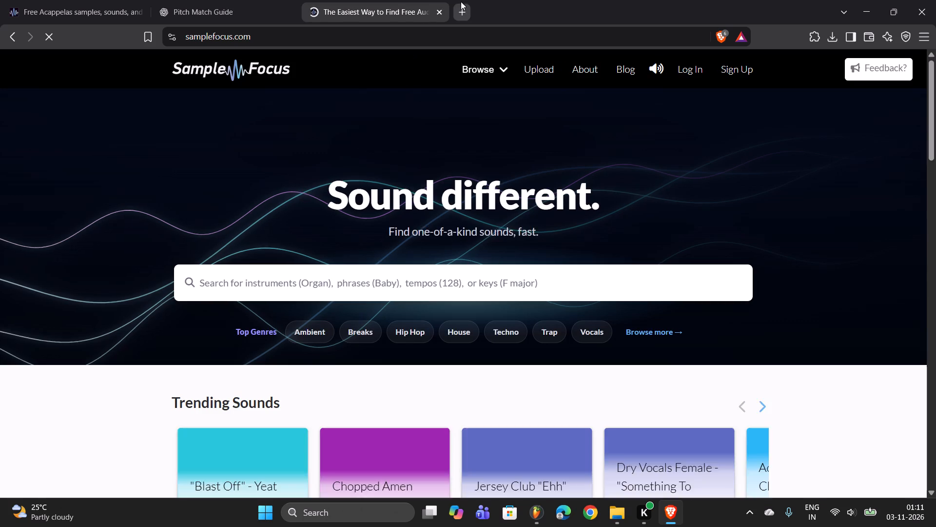
key(b)
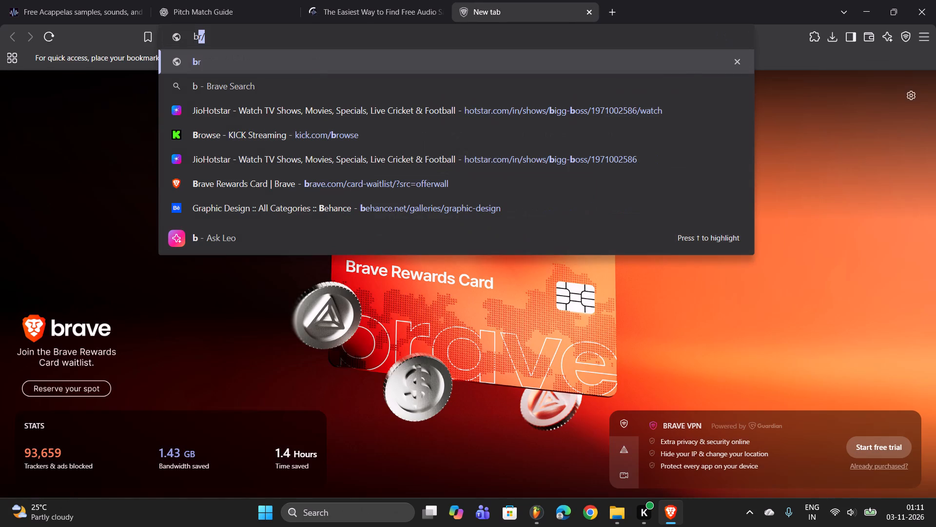
text(pn)
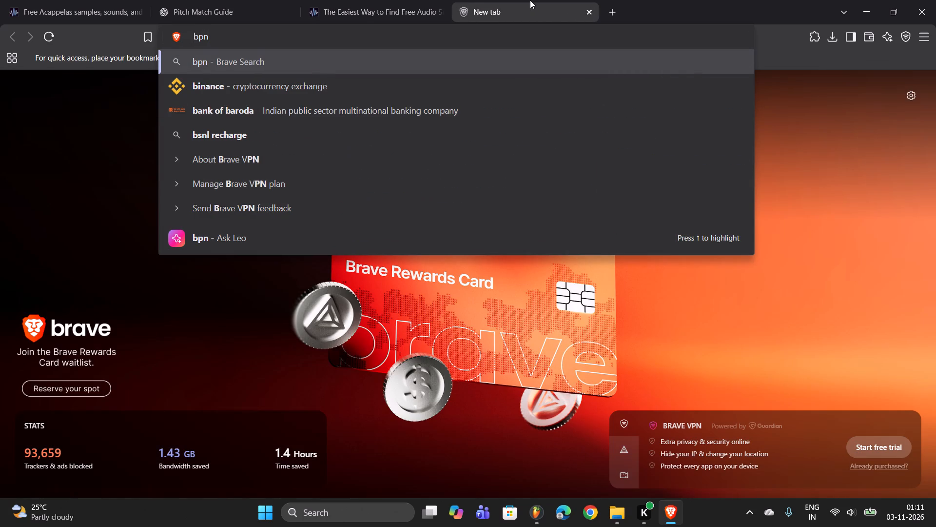
key(BackSpace)
text(m)
key(space)
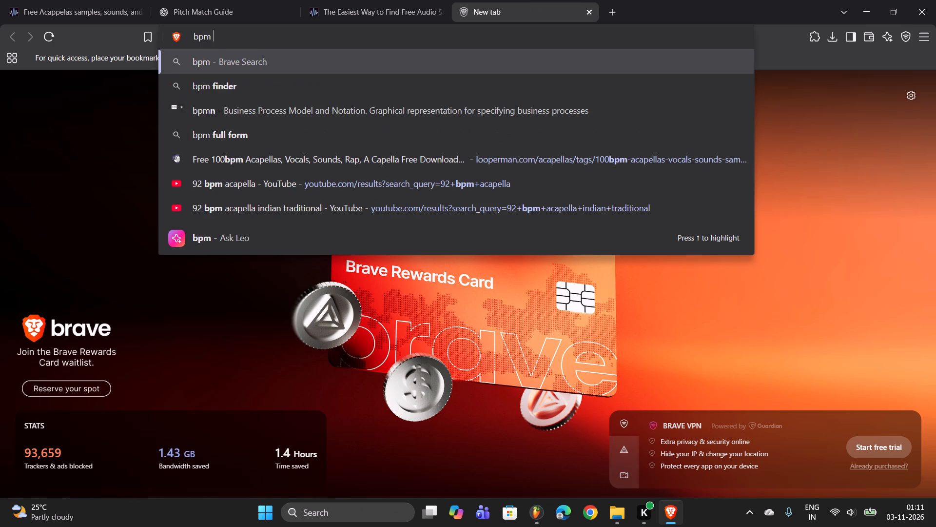
click(224, 86)
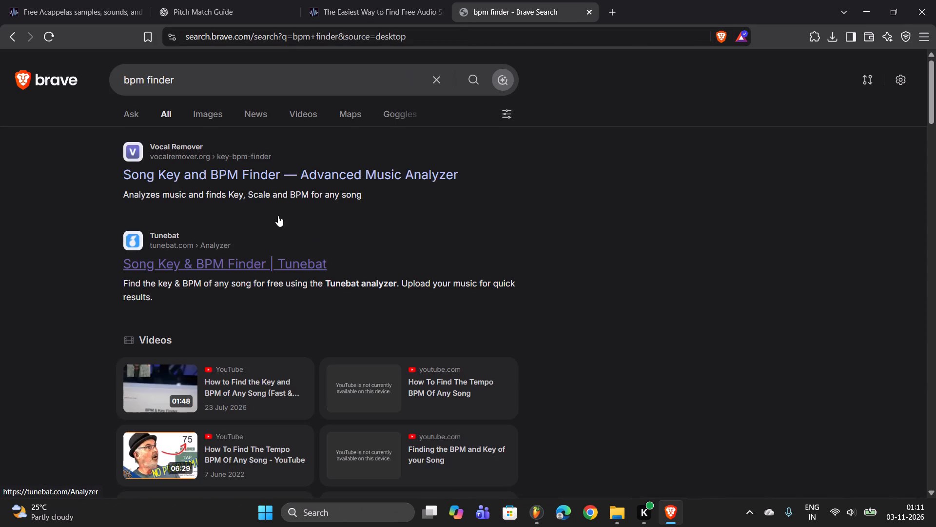
click(205, 267)
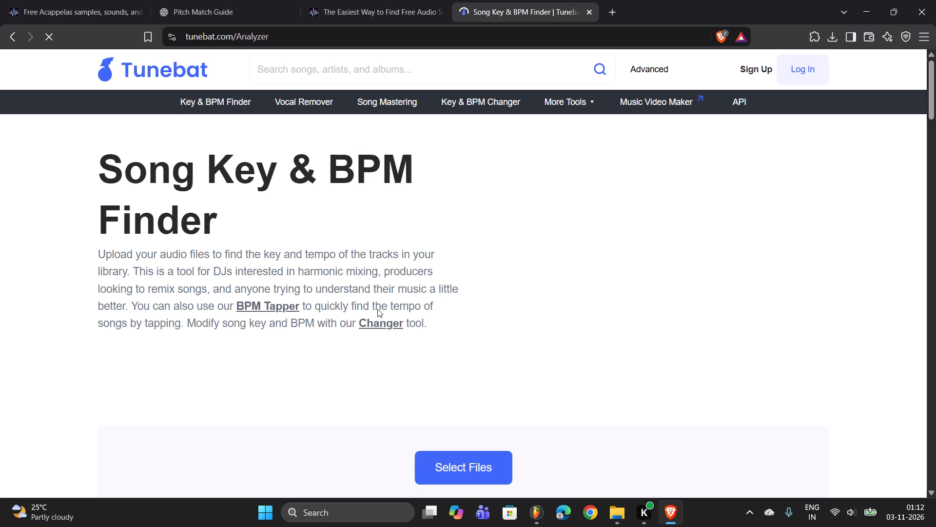
Begin choosing a file to analyze, searching Downloads for the copied violin sample name and trimming the end of the search text.
click(451, 471)
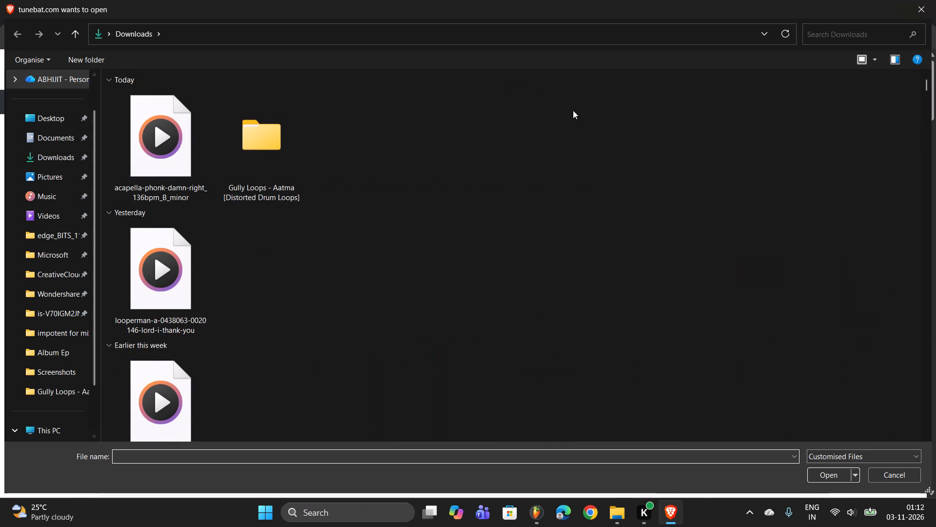
click(829, 34)
key(ctrl+v)
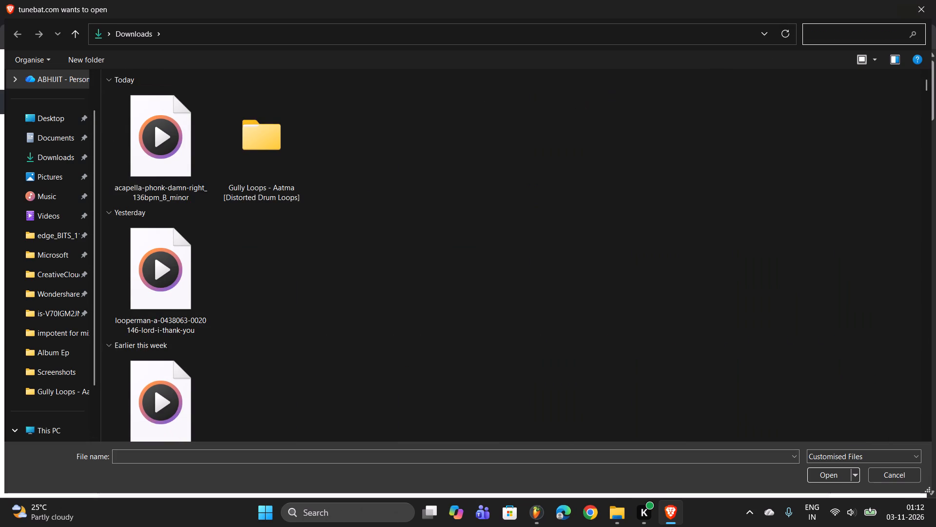
key(Return)
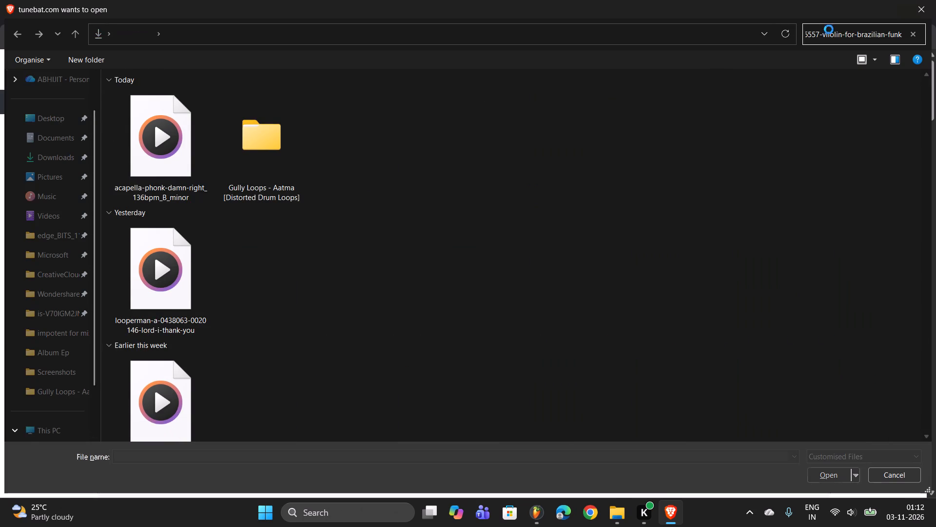
key(BackSpace)
key(BackSpace)
key(BackSpace)
key(BackSpace)
key(BackSpace)
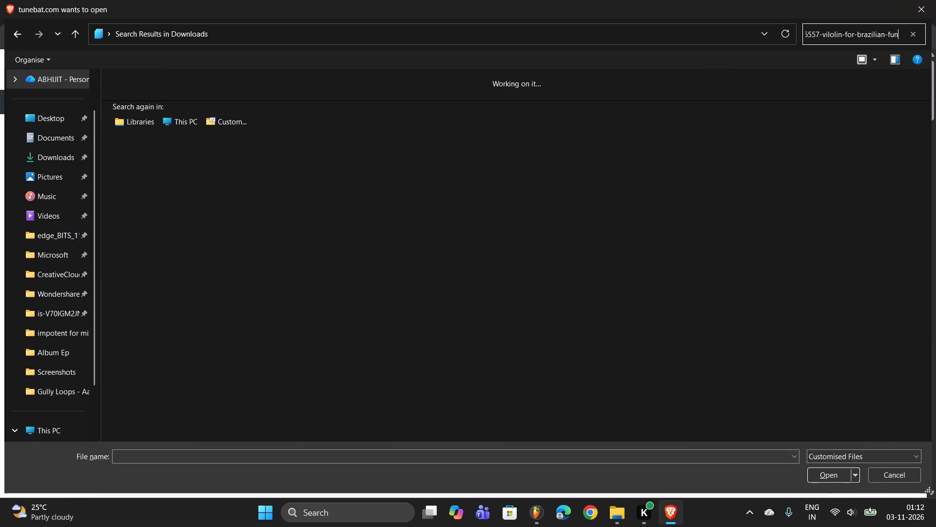
key(BackSpace)
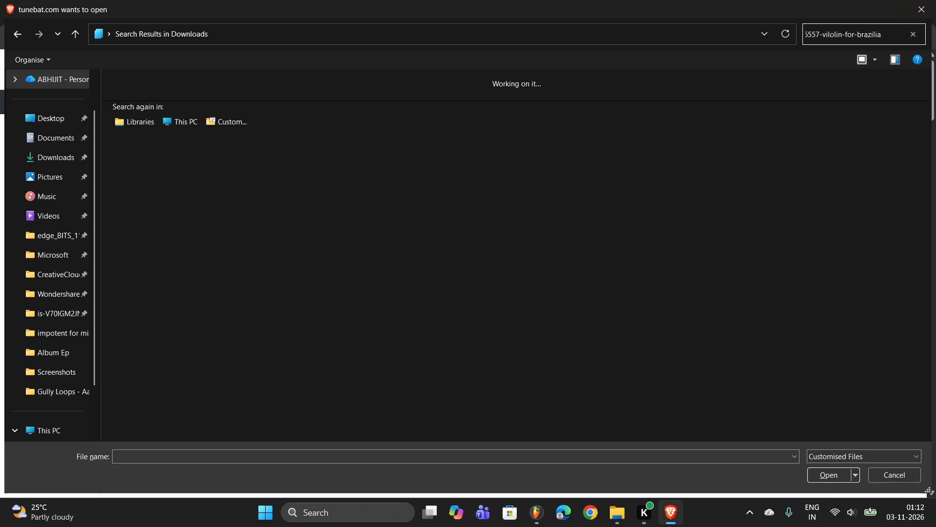
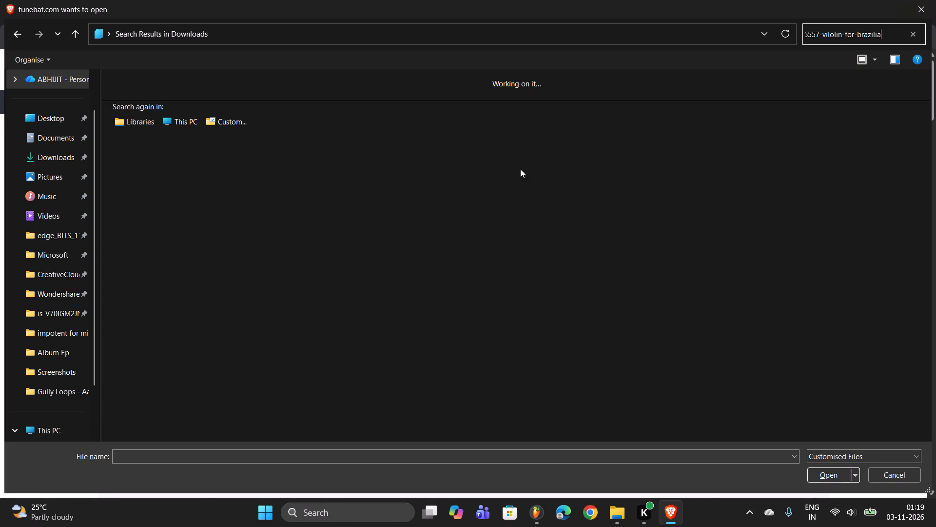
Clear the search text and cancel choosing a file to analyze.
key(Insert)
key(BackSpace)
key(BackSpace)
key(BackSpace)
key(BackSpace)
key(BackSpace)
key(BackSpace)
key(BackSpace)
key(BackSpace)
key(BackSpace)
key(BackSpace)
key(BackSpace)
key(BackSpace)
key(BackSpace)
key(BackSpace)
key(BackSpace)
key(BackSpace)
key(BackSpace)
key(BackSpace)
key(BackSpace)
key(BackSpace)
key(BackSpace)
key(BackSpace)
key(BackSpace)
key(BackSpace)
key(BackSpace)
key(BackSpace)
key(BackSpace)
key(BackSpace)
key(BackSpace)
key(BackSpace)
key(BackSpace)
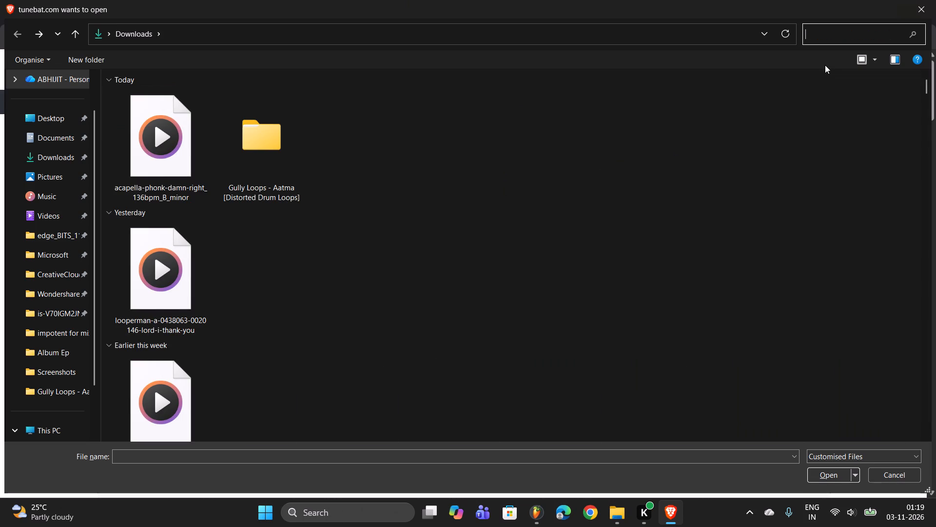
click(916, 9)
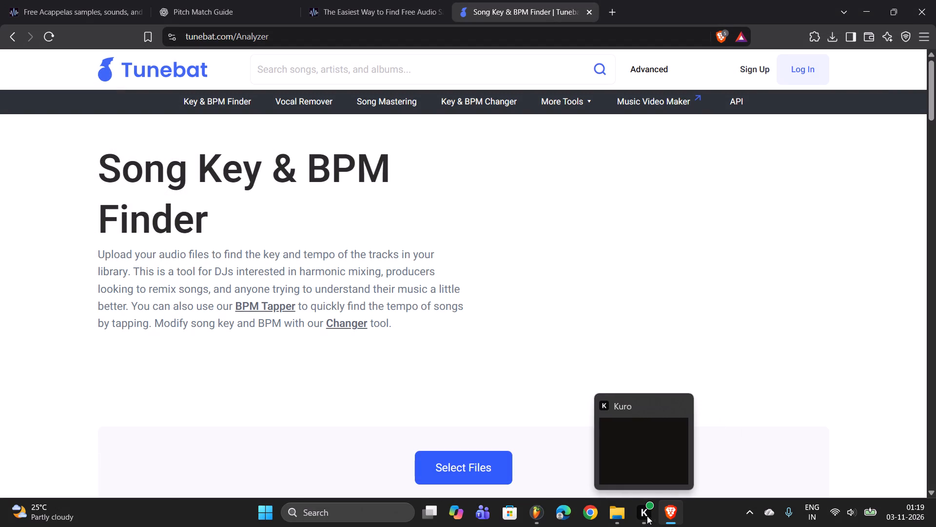
In File Explorer, search Downloads for the copied violin sample name, shorten the search to "looperman" and look through the matches.
click(615, 515)
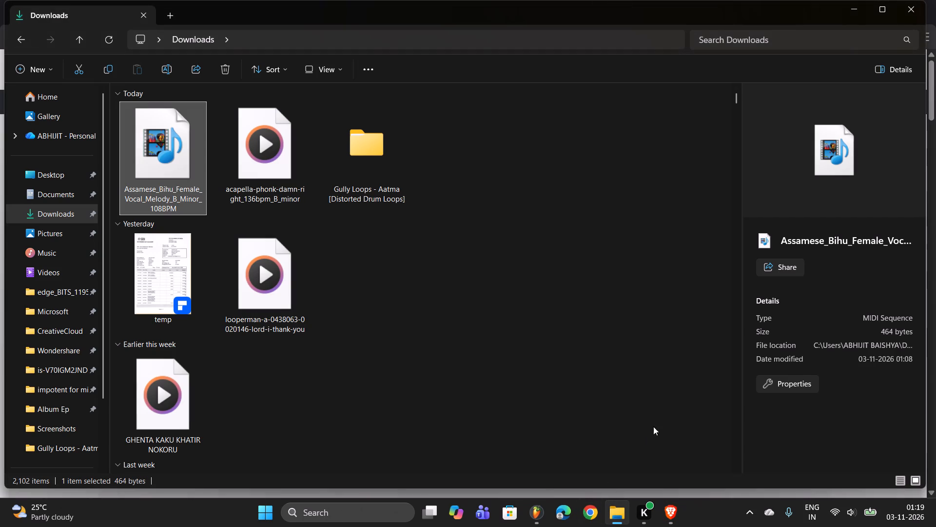
click(773, 43)
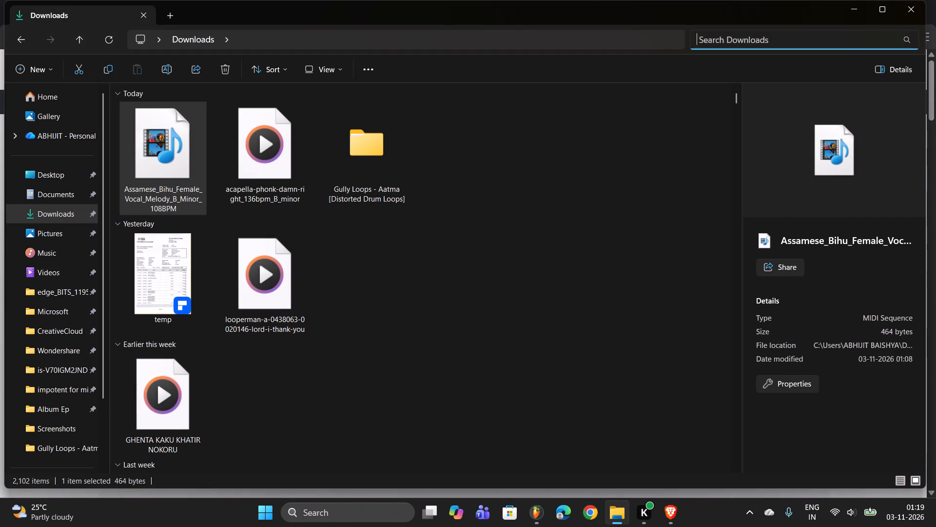
key(ctrl+v)
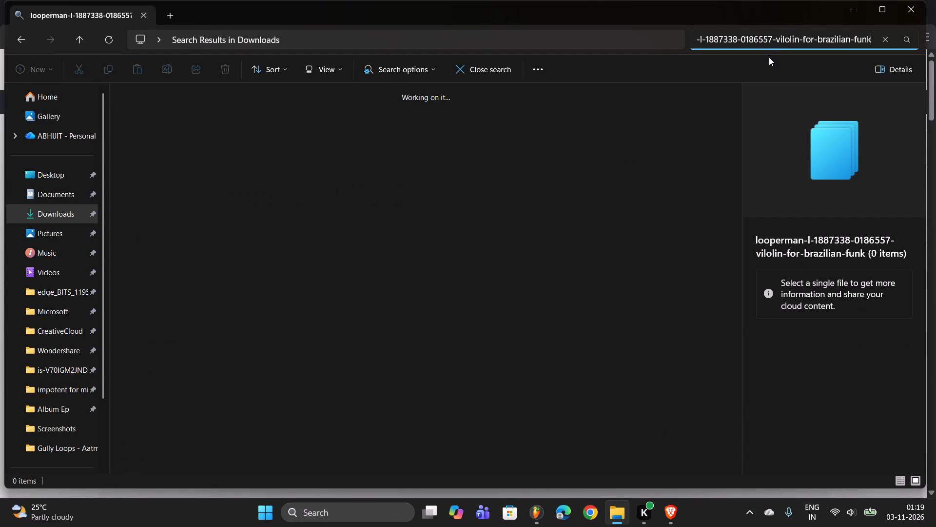
key(BackSpace)
key(BackSpace)
key(BackSpace)
key(BackSpace)
key(BackSpace)
key(BackSpace)
key(BackSpace)
key(BackSpace)
key(BackSpace)
key(BackSpace)
key(BackSpace)
key(BackSpace)
key(BackSpace)
key(BackSpace)
key(BackSpace)
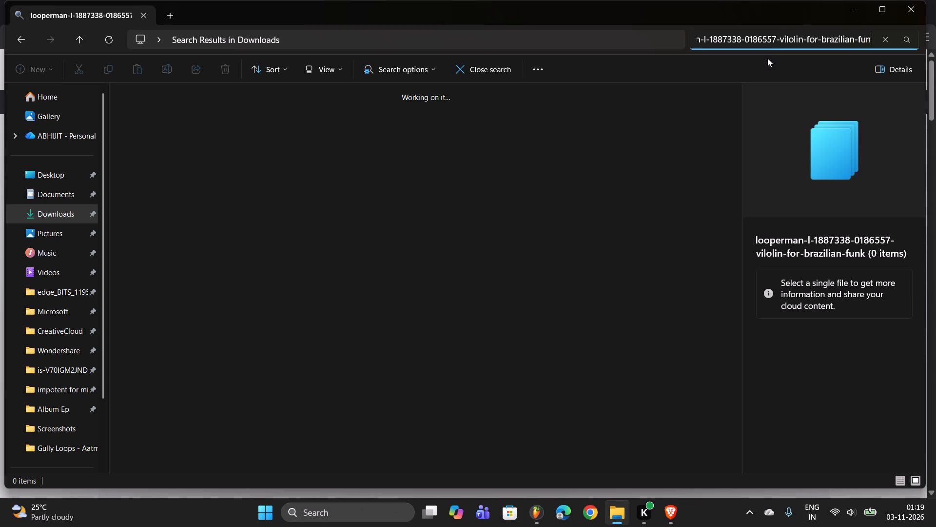
key(BackSpace)
key(BackSpace)
key(BackSpace)
key(BackSpace)
key(BackSpace)
key(BackSpace)
key(BackSpace)
key(BackSpace)
key(BackSpace)
key(BackSpace)
key(BackSpace)
key(BackSpace)
key(BackSpace)
key(BackSpace)
key(BackSpace)
key(BackSpace)
key(BackSpace)
key(BackSpace)
key(BackSpace)
key(BackSpace)
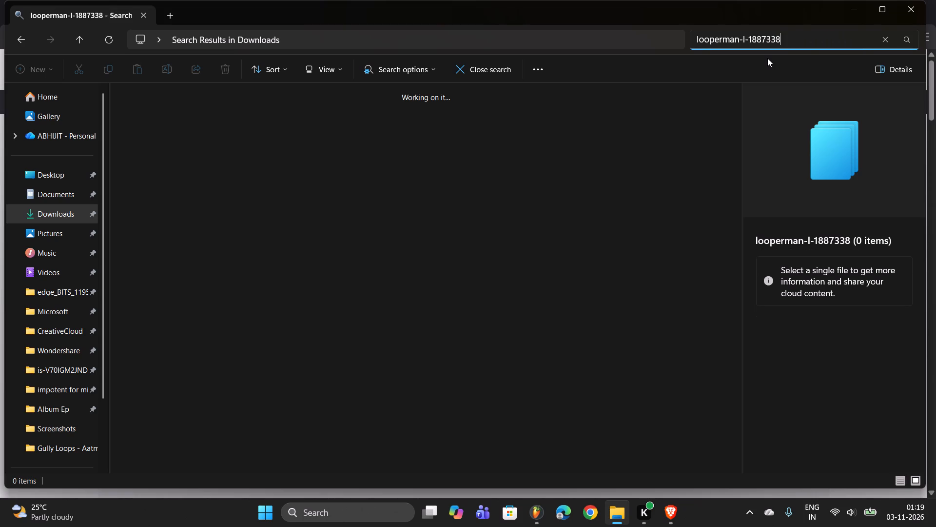
key(BackSpace)
key(BackSpace)
key(BackSpace)
key(BackSpace)
key(BackSpace)
key(BackSpace)
key(BackSpace)
key(BackSpace)
key(BackSpace)
key(BackSpace)
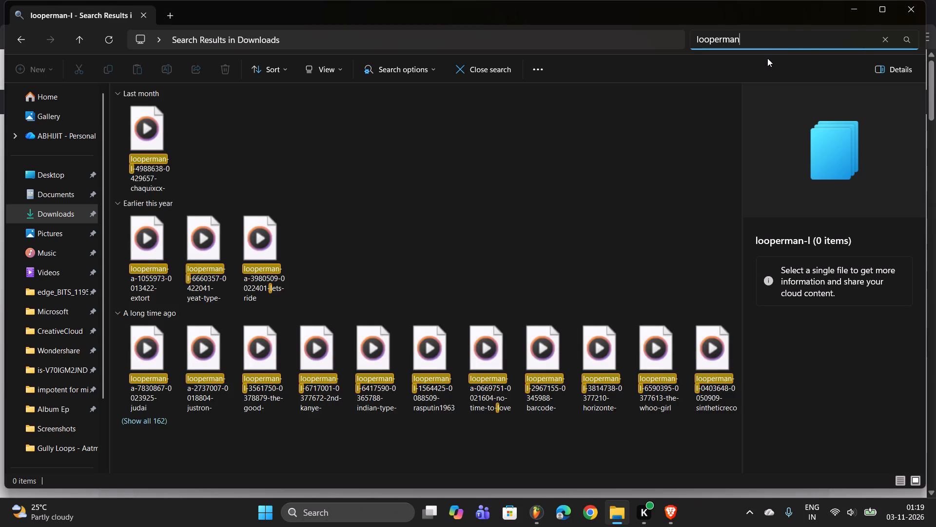
scroll(564, 124, down, 10)
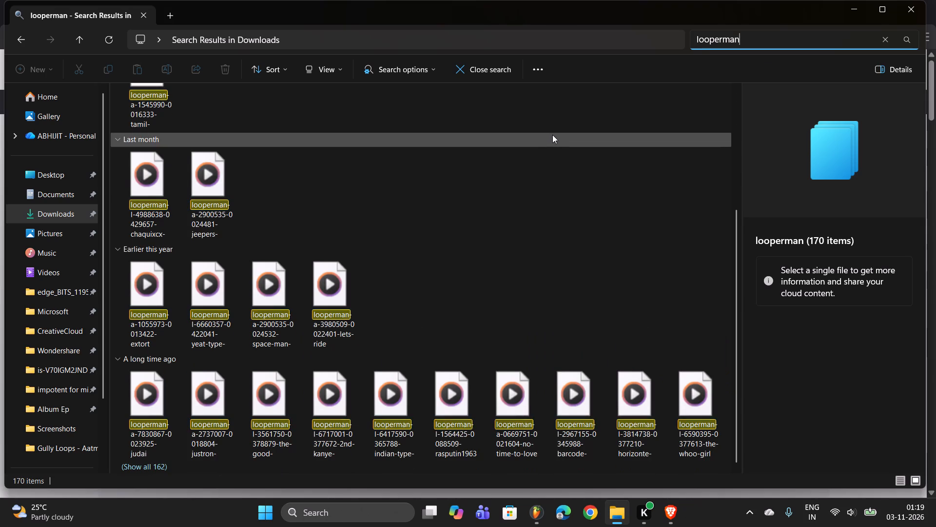
key(alt+Tab)
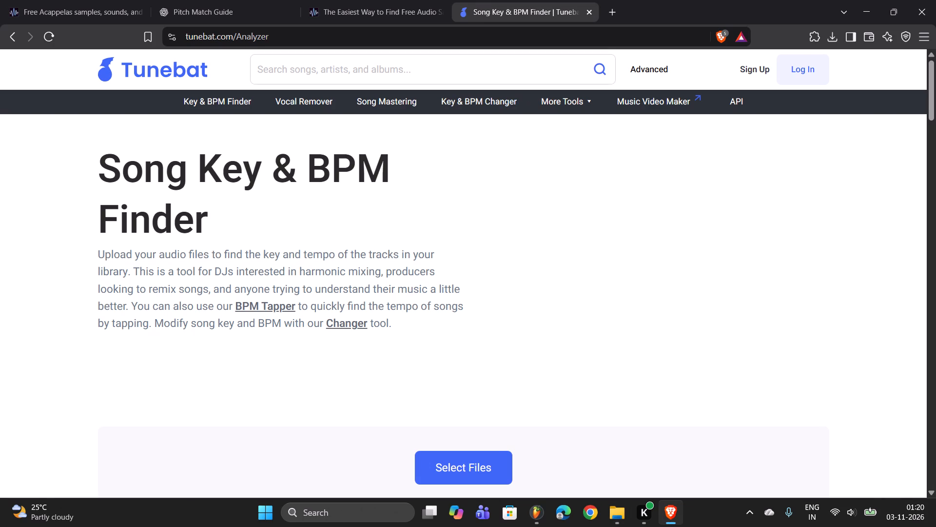
key(alt+Tab)
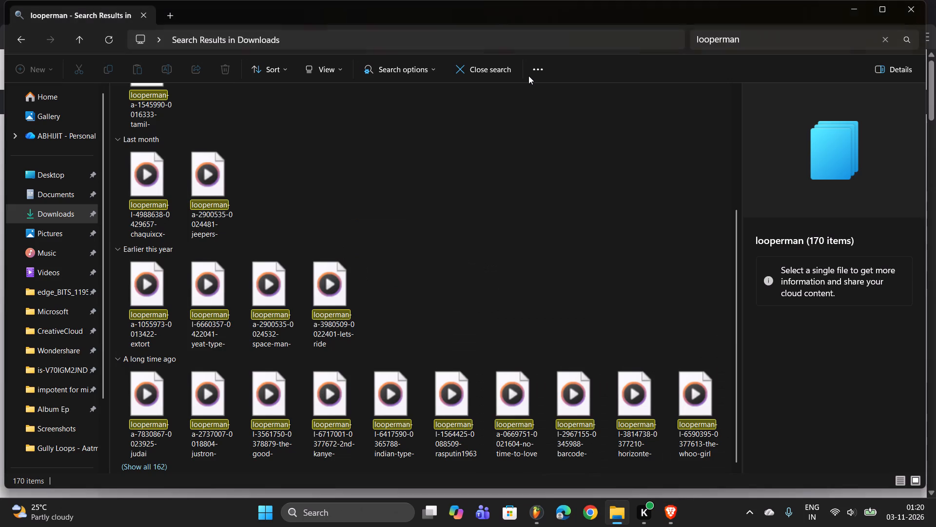
Switch to FL Studio, play the song, close the violin sample's channel settings and look over the playlist tracks.
key(alt+Tab)
key(alt+Tab)
key(space)
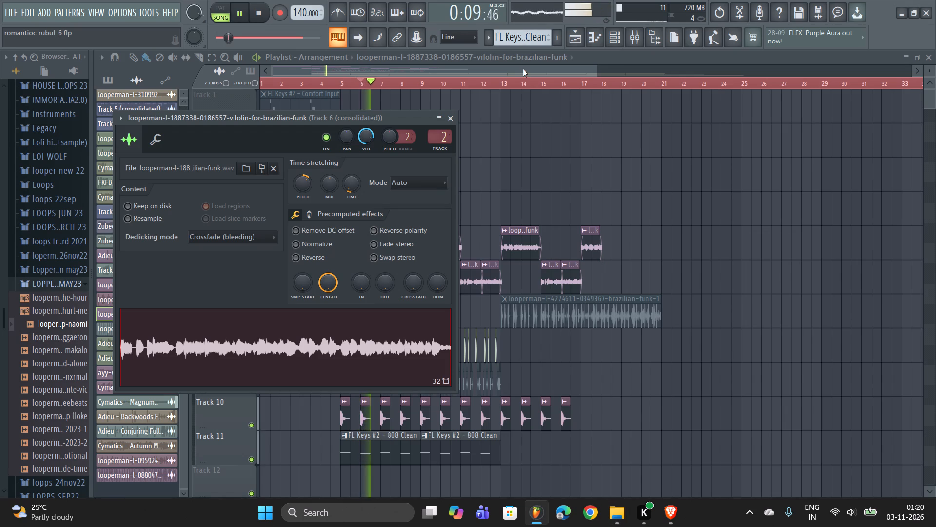
click(523, 69)
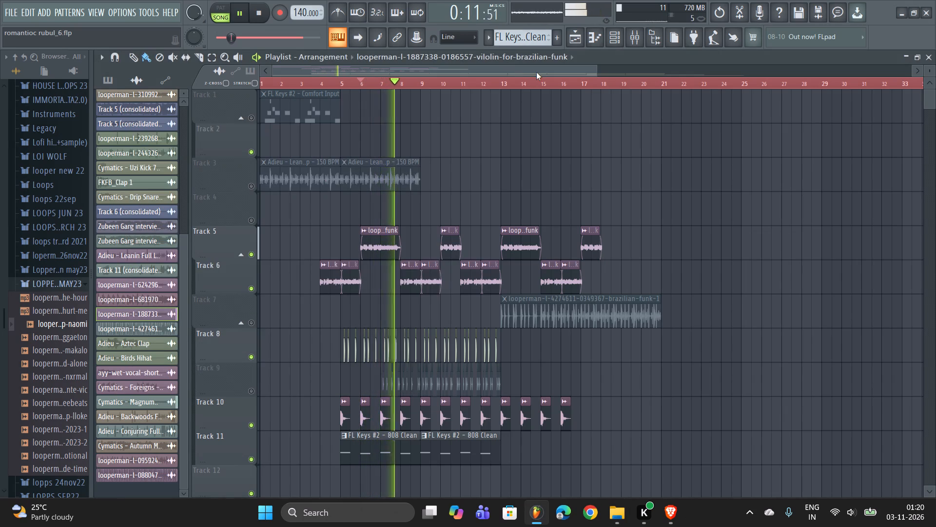
scroll(542, 75, down, 6)
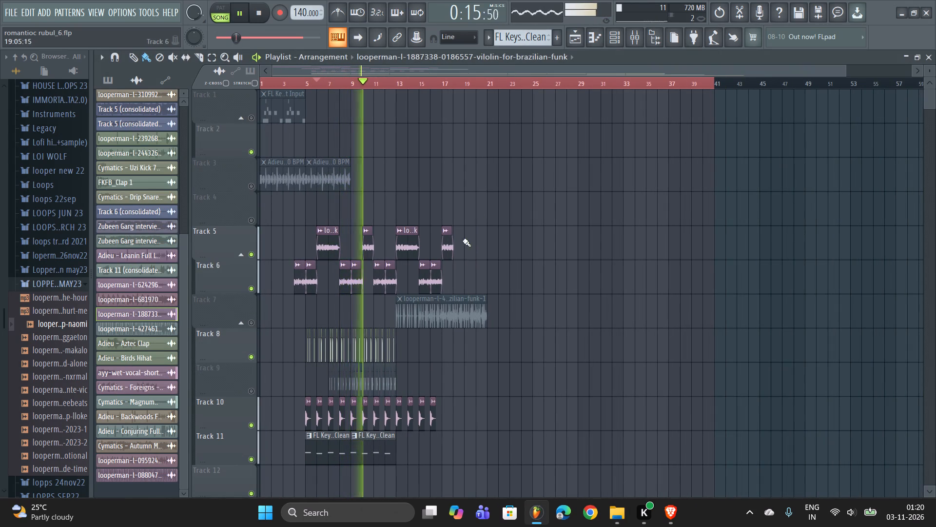
scroll(455, 213, down, 4)
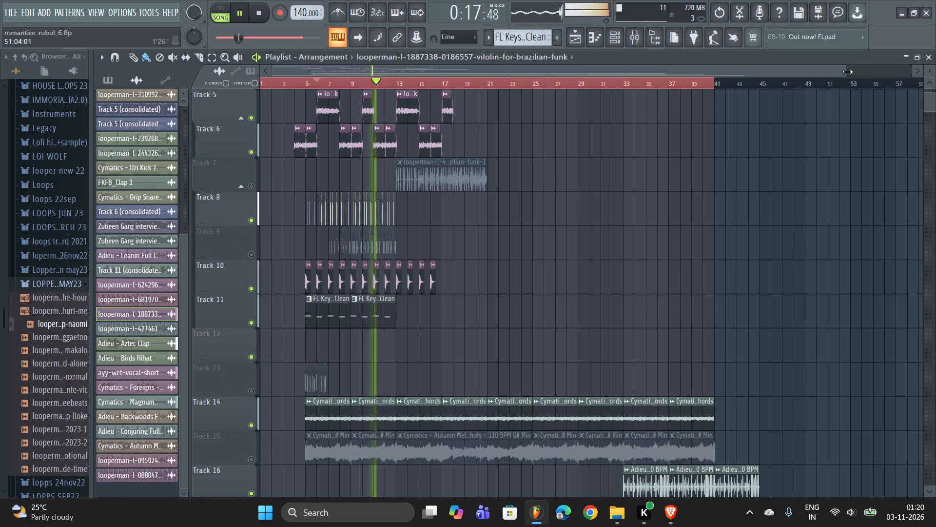
drag(847, 72, 344, 36)
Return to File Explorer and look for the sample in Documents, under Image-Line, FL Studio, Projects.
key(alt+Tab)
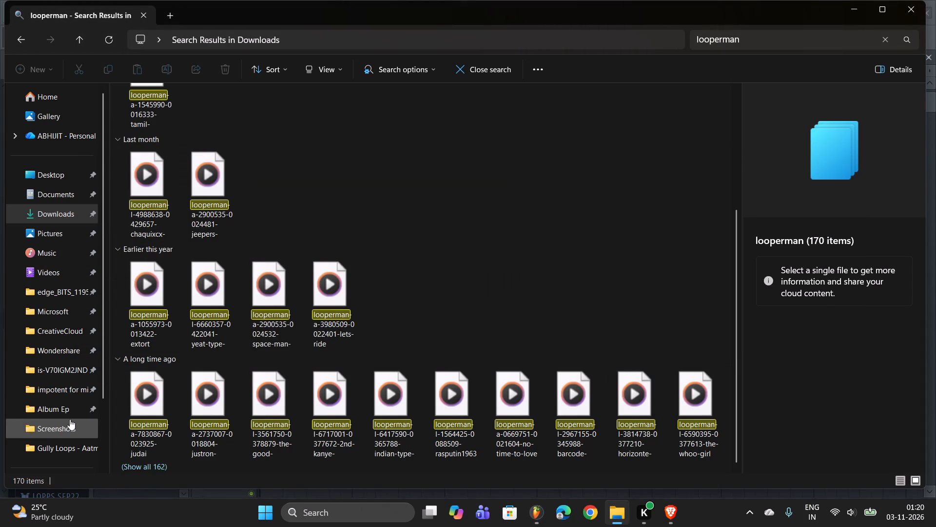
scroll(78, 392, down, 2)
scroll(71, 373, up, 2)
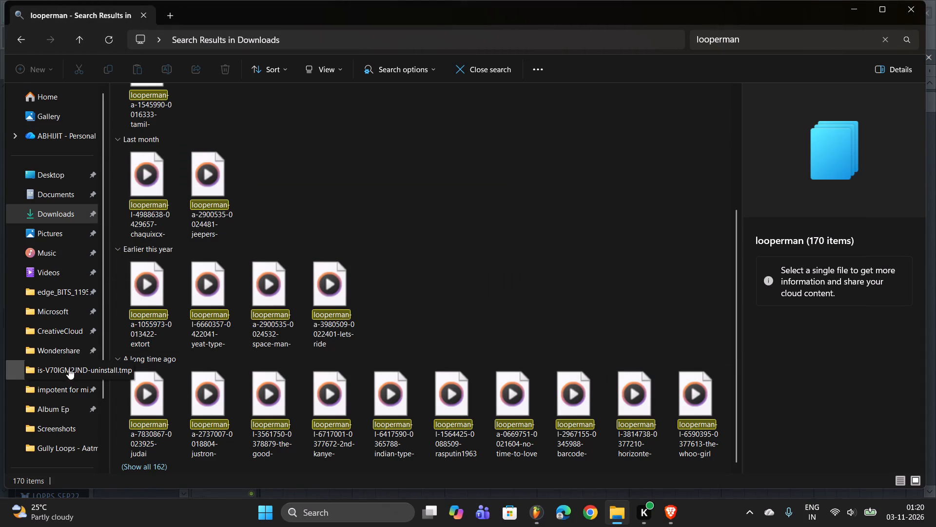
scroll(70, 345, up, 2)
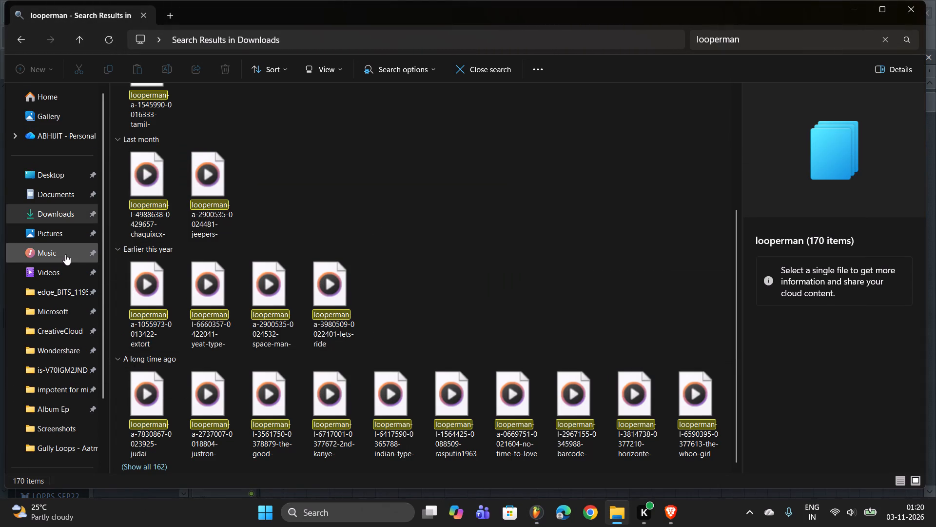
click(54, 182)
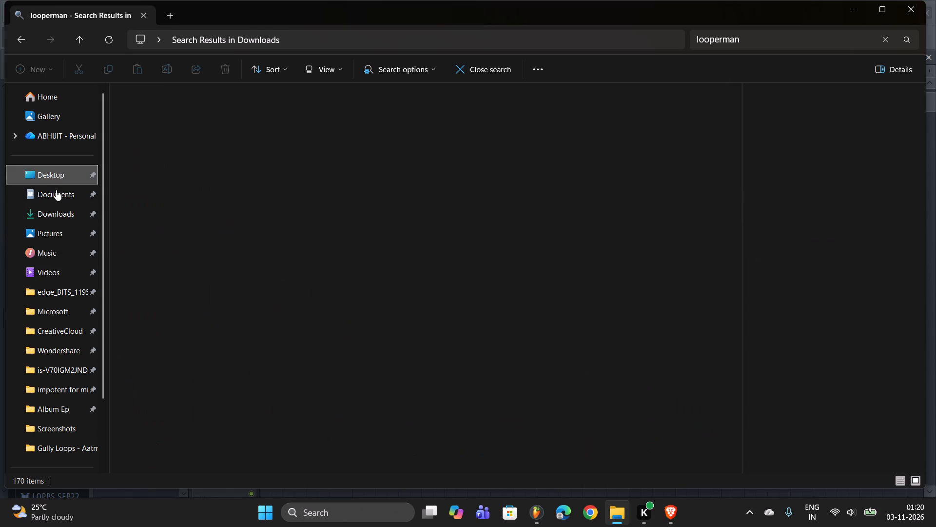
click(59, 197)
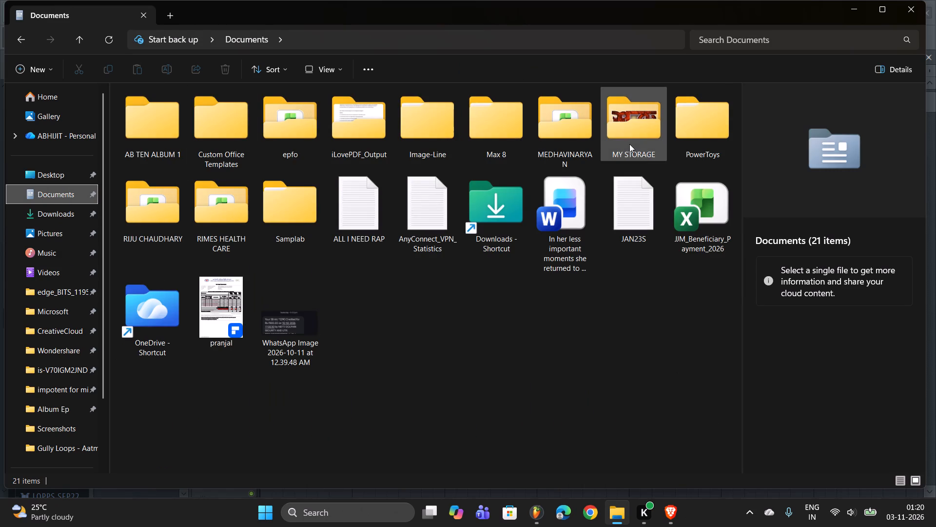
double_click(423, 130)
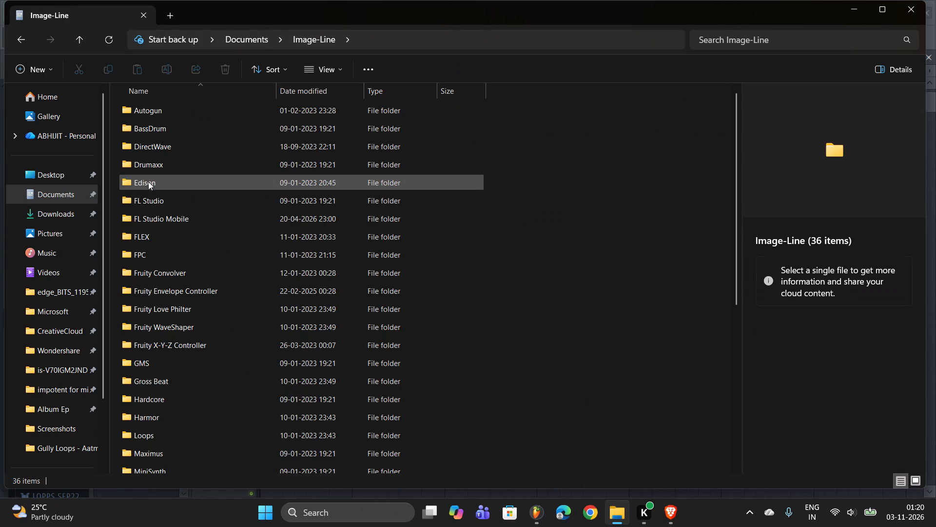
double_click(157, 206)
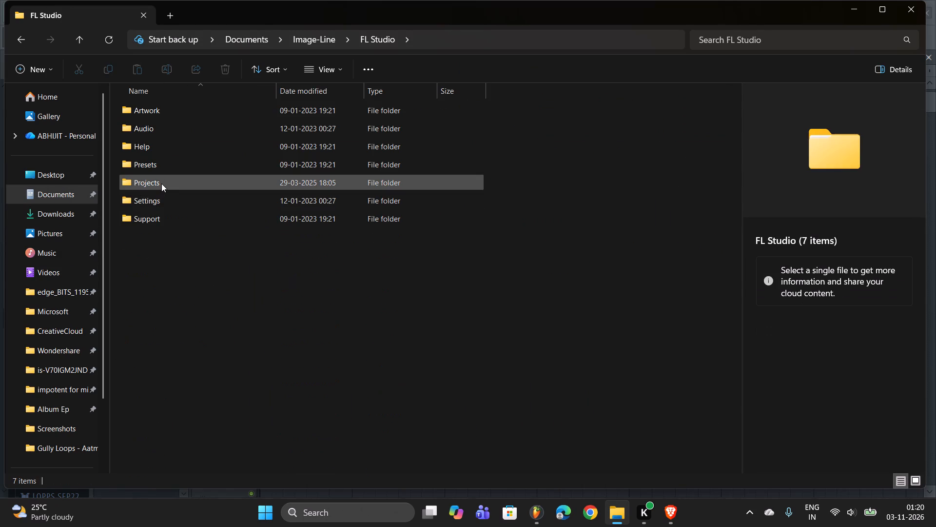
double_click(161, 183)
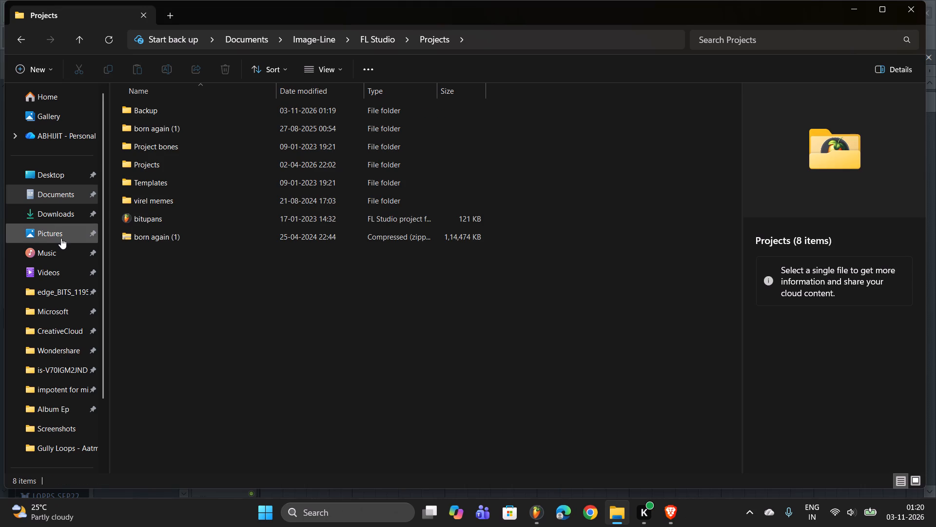
scroll(66, 233, down, 3)
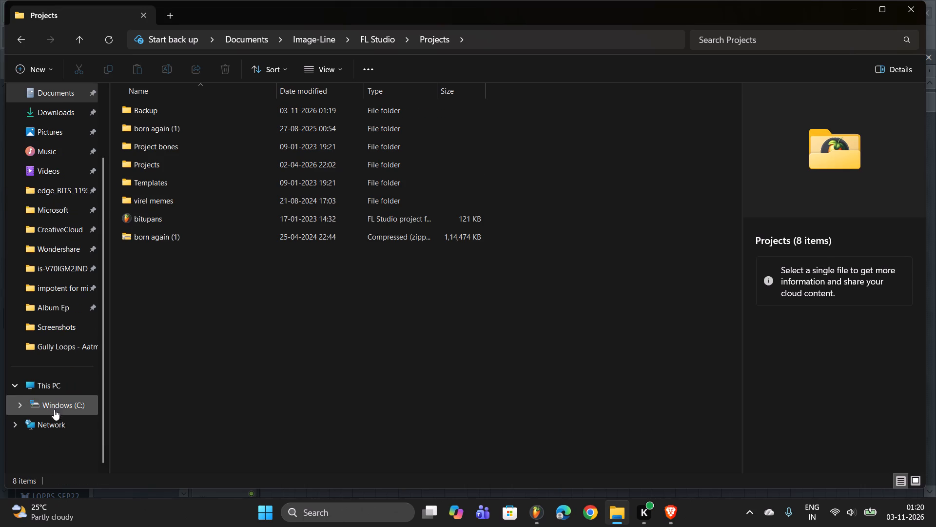
click(56, 405)
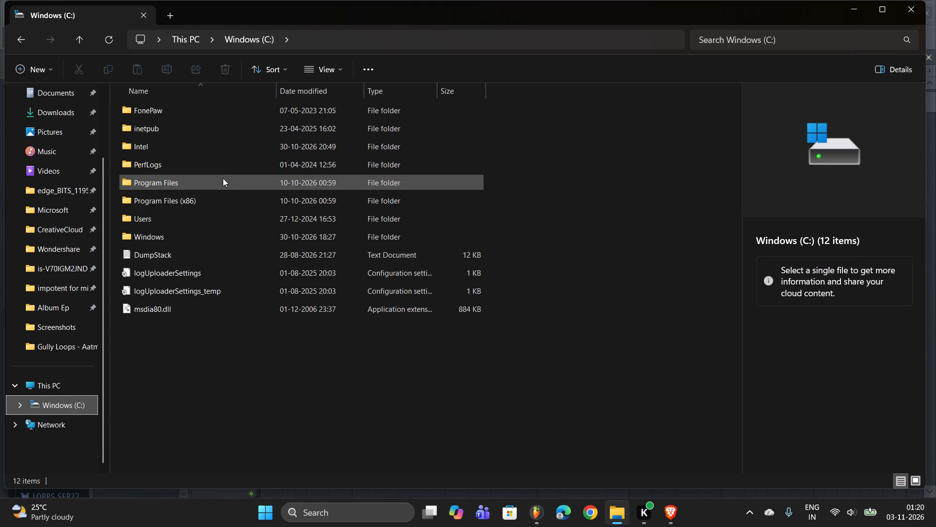
double_click(223, 178)
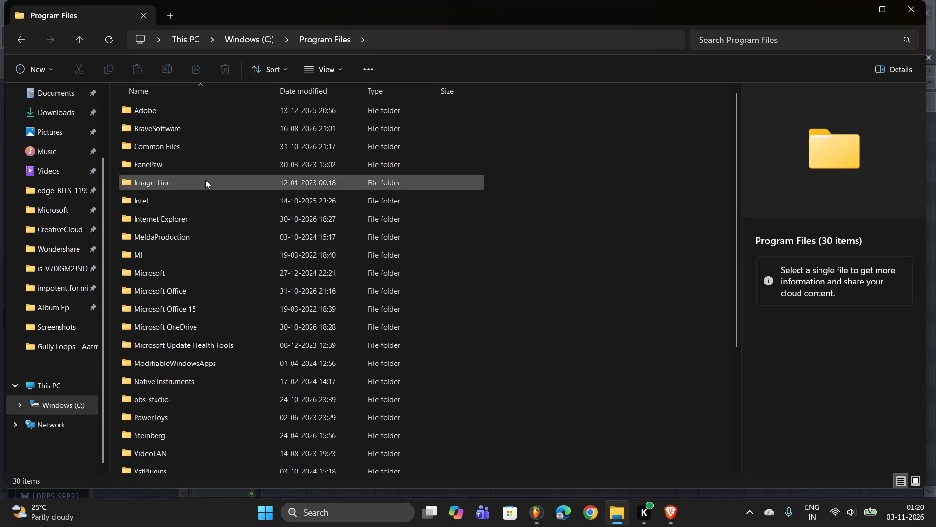
double_click(205, 180)
click(206, 119)
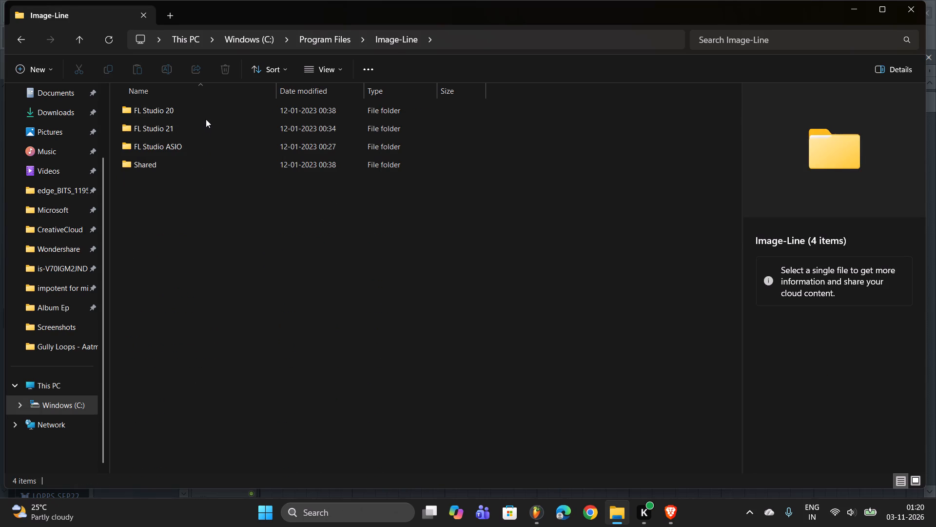
click(207, 119)
double_click(207, 115)
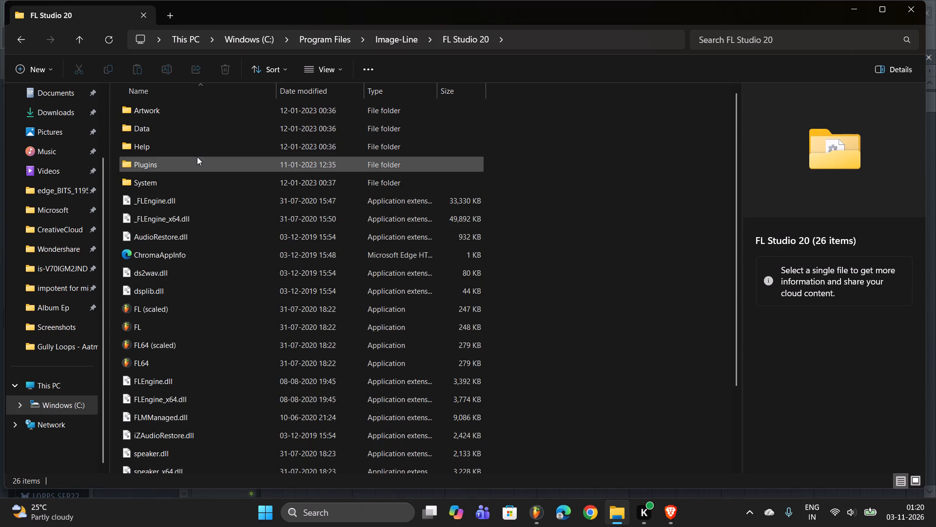
double_click(191, 133)
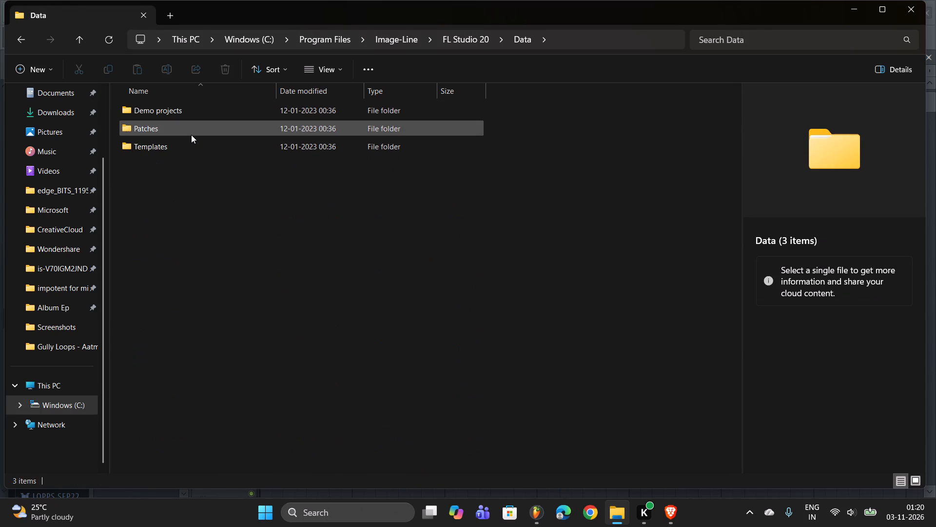
double_click(191, 135)
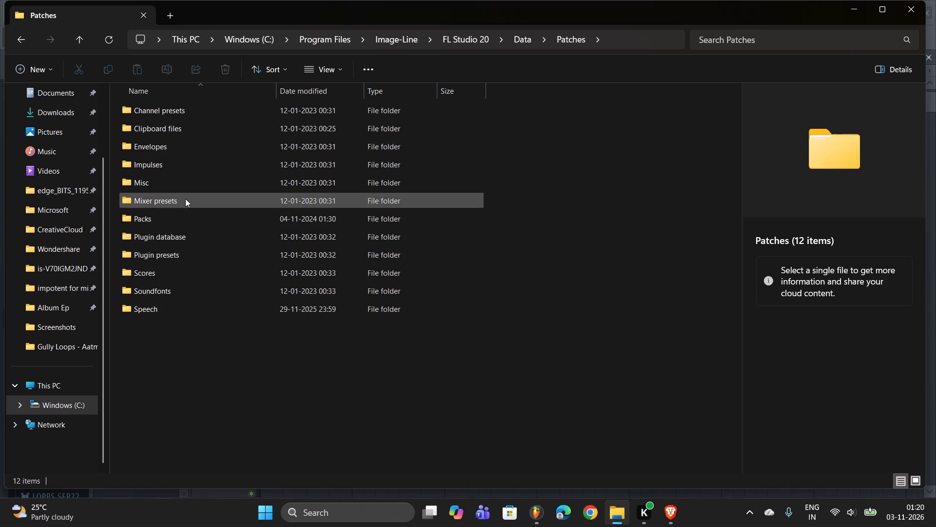
double_click(187, 221)
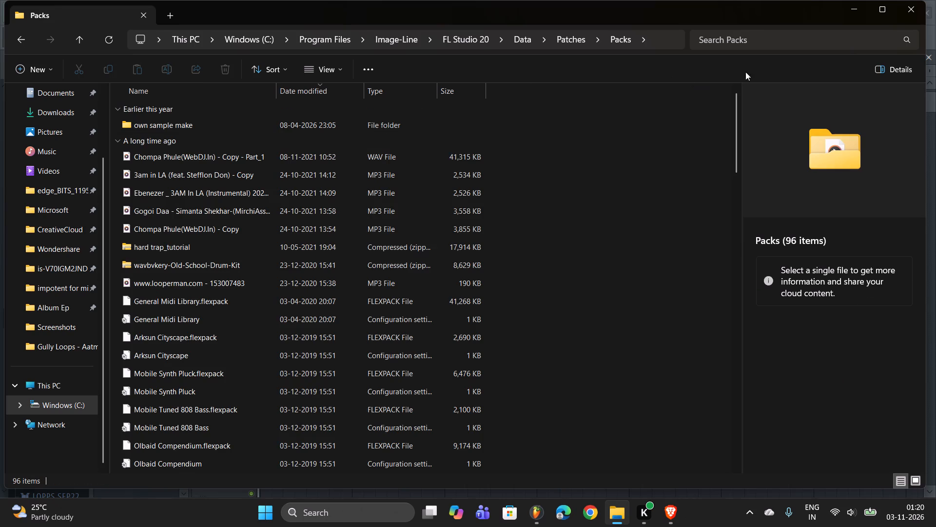
click(752, 43)
key(ctrl+v)
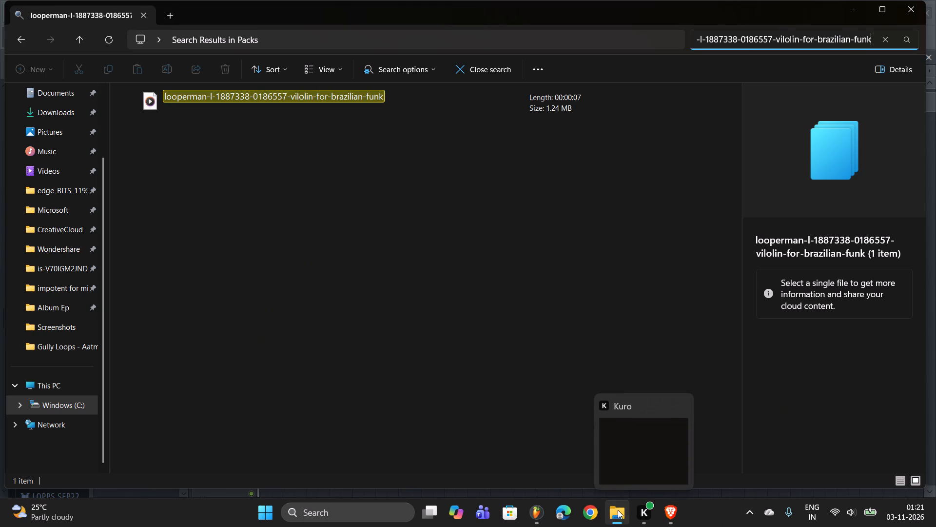
Load the found violin sample from File Explorer into Tunebat's Key & BPM Finder in Brave and bring up its analysis row.
click(530, 509)
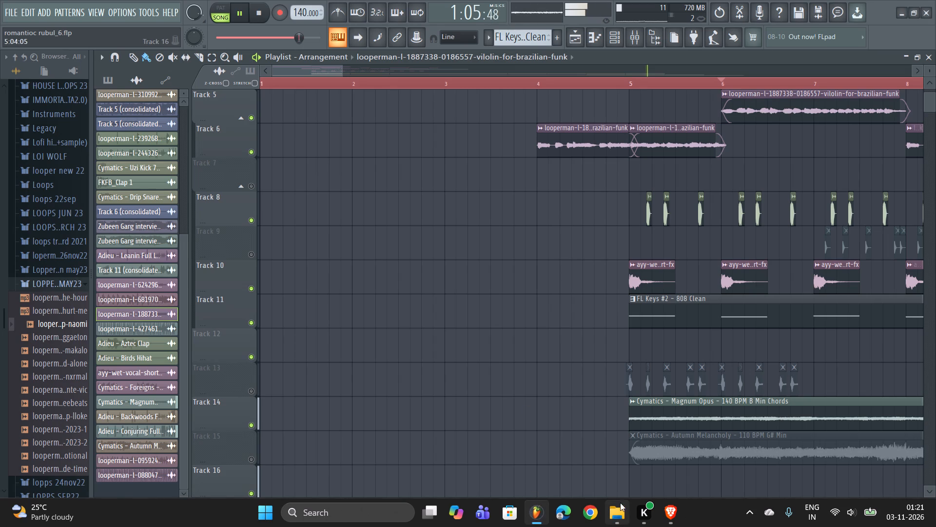
click(663, 510)
key(alt+Tab)
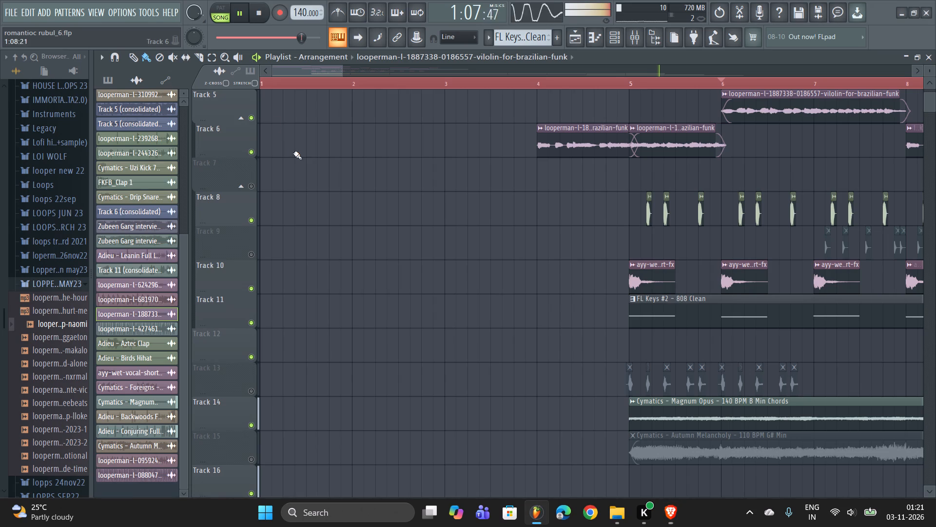
key(alt+Tab)
key(alt+Tab)
drag(208, 101, 521, 252)
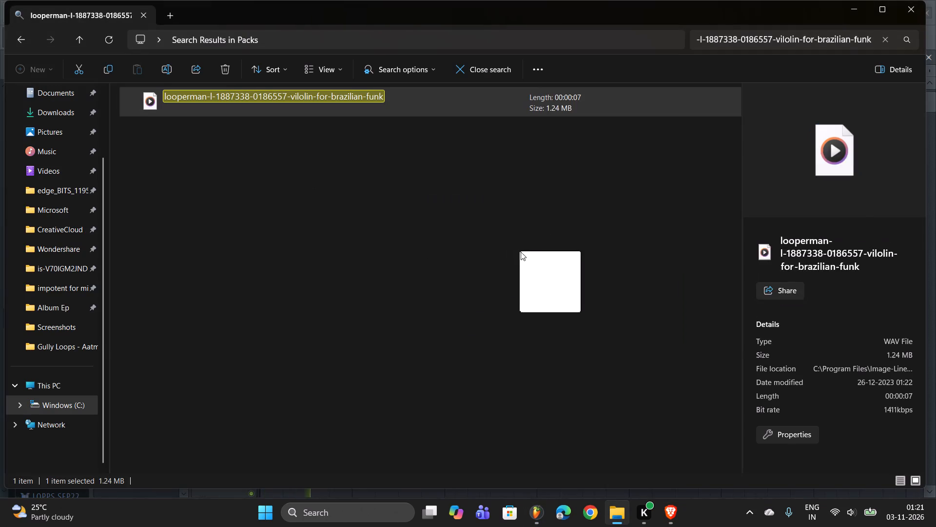
drag(521, 252, 429, 451)
key(alt+Tab)
key(alt+Tab)
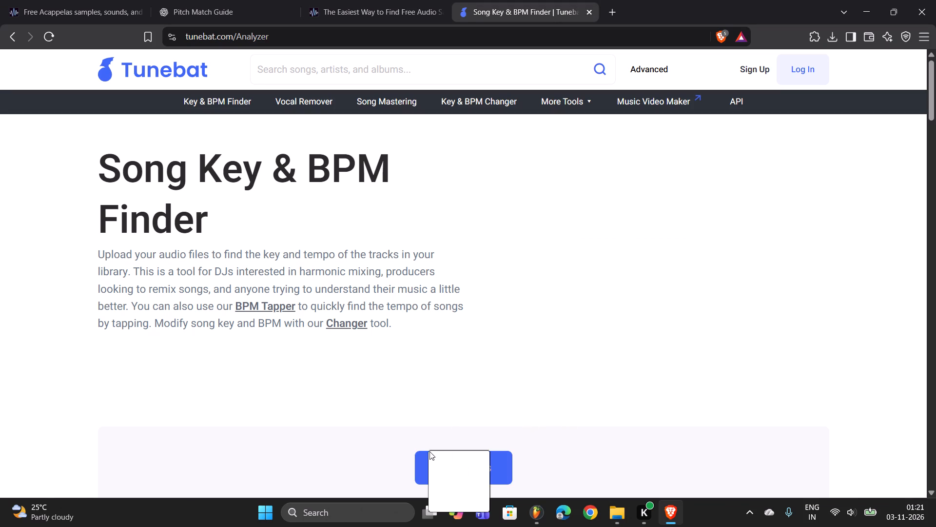
drag(429, 451, 429, 460)
scroll(457, 376, down, 4)
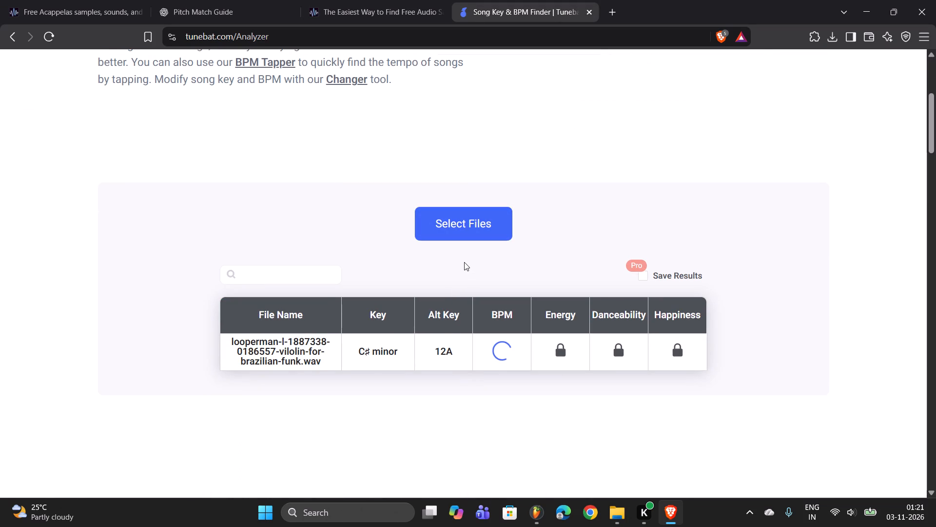
Copy the violin sample's key, C♯ minor, from Tunebat into the message box of the ChatGPT "Pitch Match Guide" chat.
double_click(234, 0)
click(511, 0)
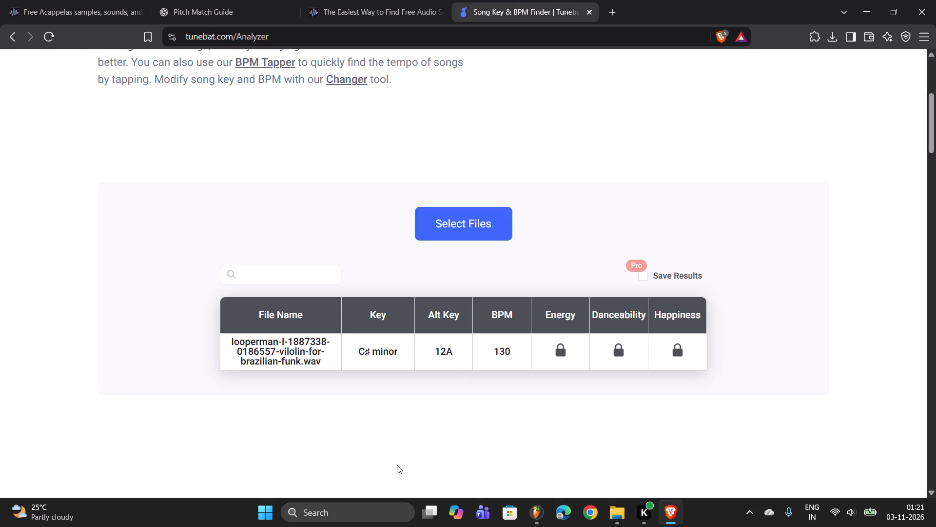
drag(358, 346, 400, 351)
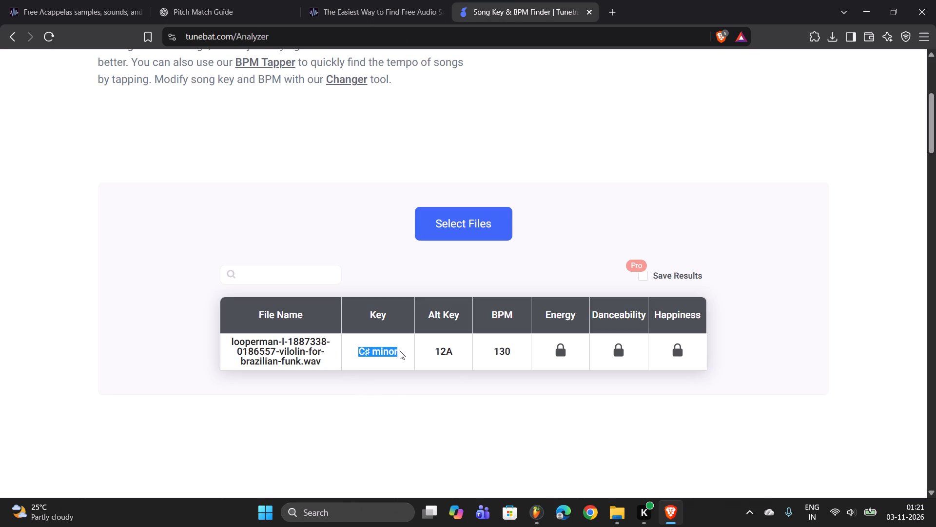
drag(400, 351, 401, 351)
key(ctrl+c)
click(209, 0)
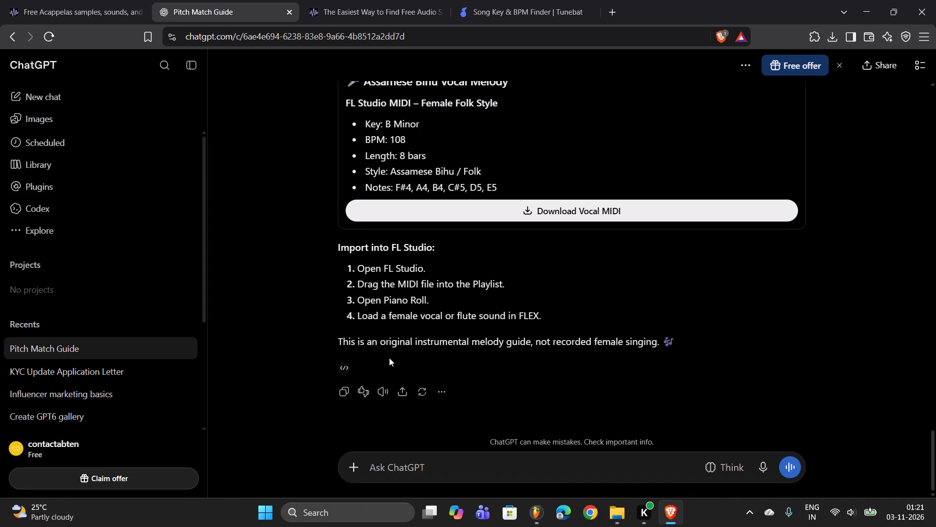
ctrl+click(414, 462)
key(ctrl+v)
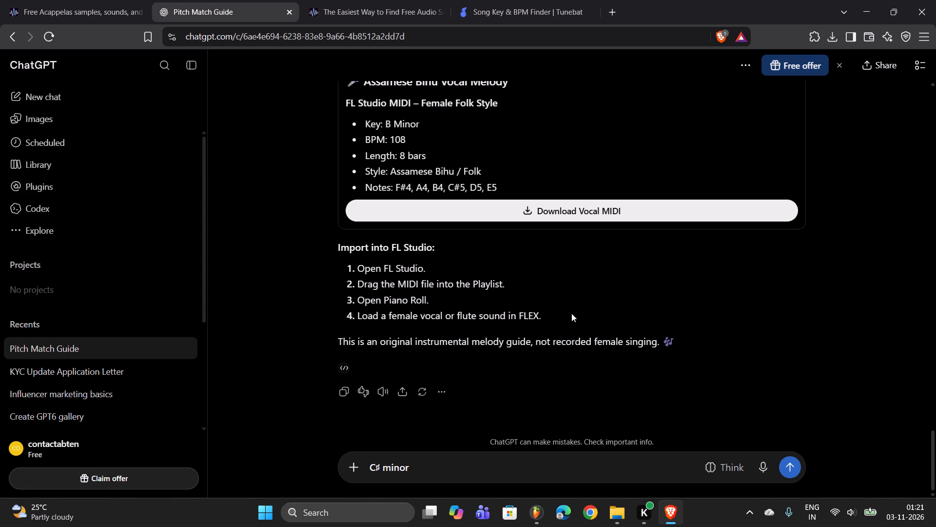
scroll(571, 313, up, 19)
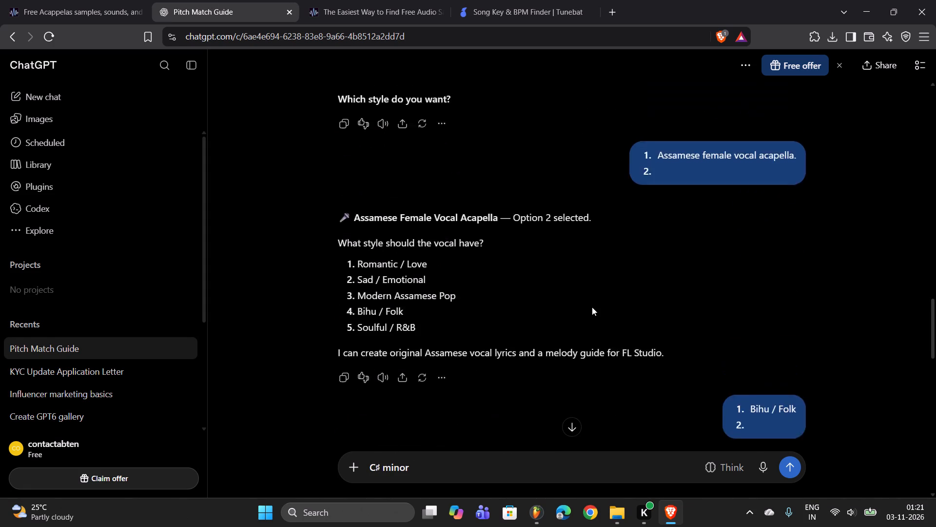
scroll(592, 307, up, 2)
scroll(463, 268, up, 8)
scroll(471, 262, down, 3)
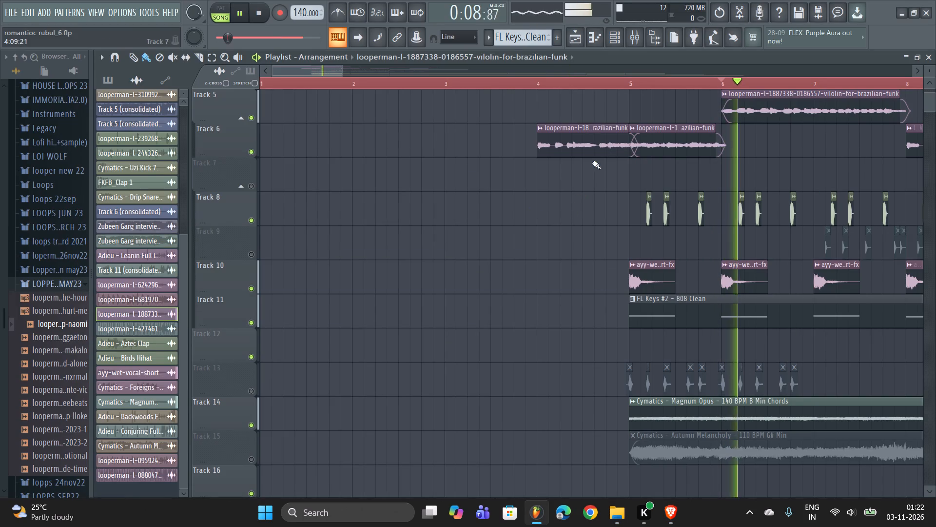
double_click(603, 143)
drag(301, 183, 305, 220)
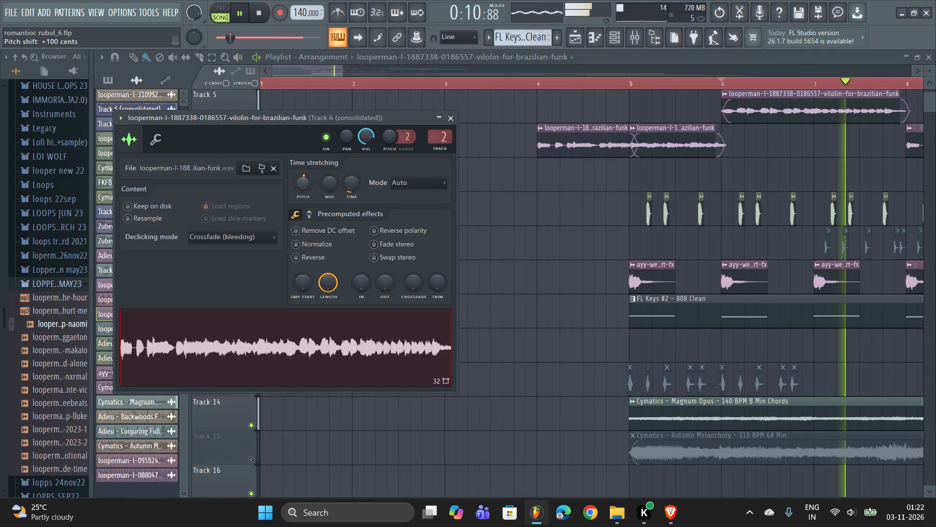
drag(305, 220, 301, 280)
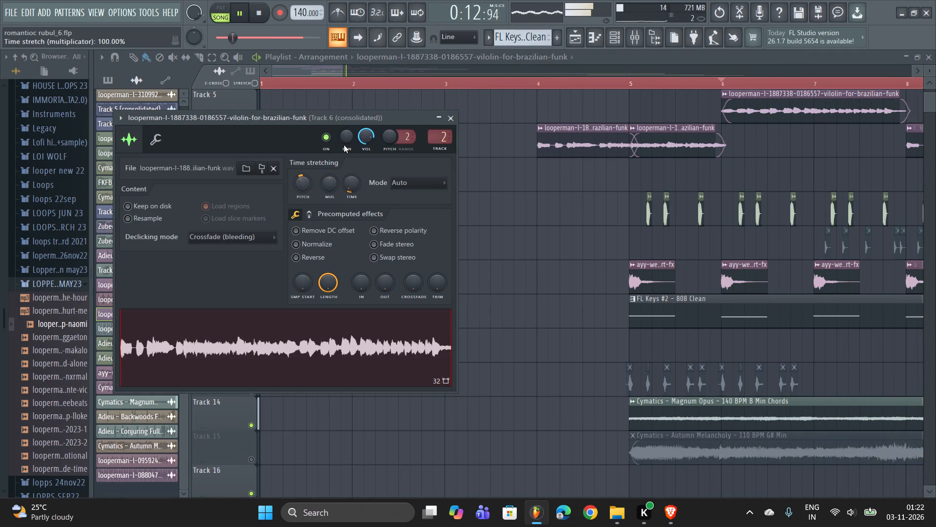
Replay the song from bar 4, turn on Normalize for the violin sample and close its channel settings.
click(536, 82)
scroll(424, 149, up, 2)
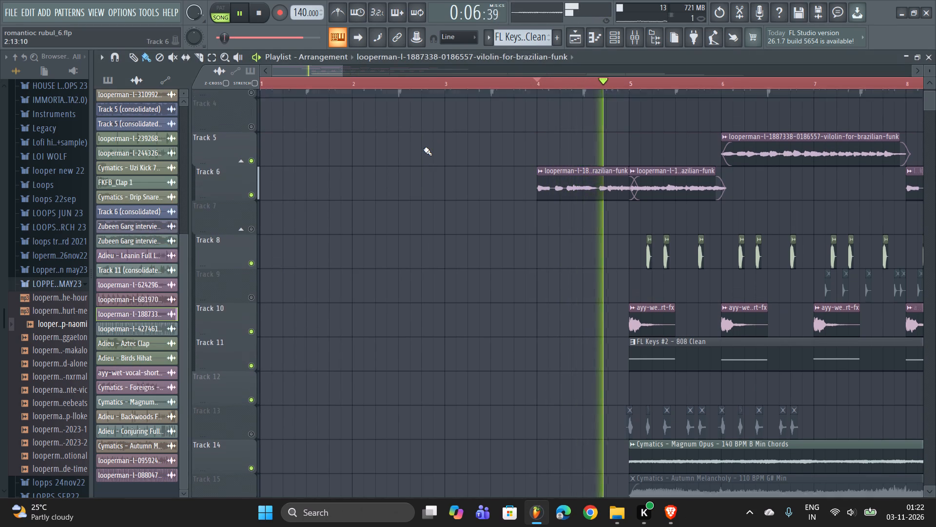
scroll(424, 149, up, 1)
double_click(558, 241)
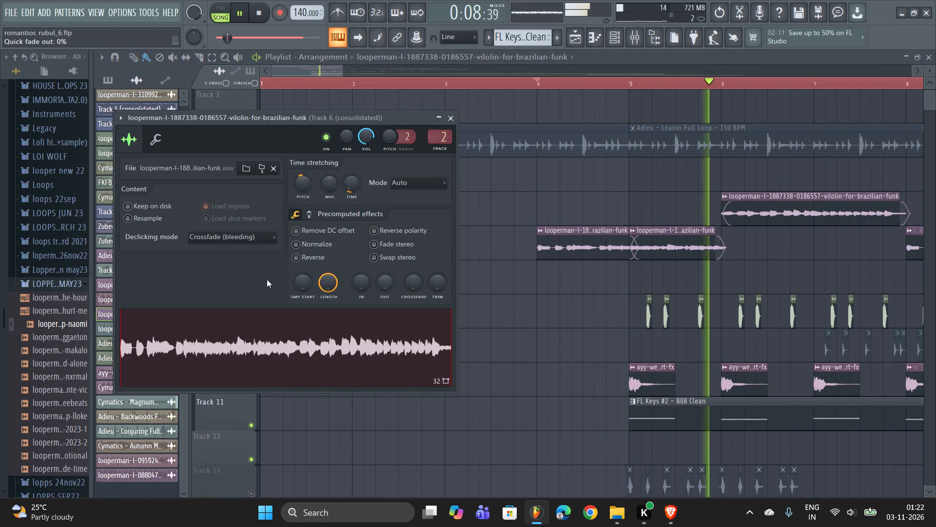
click(292, 245)
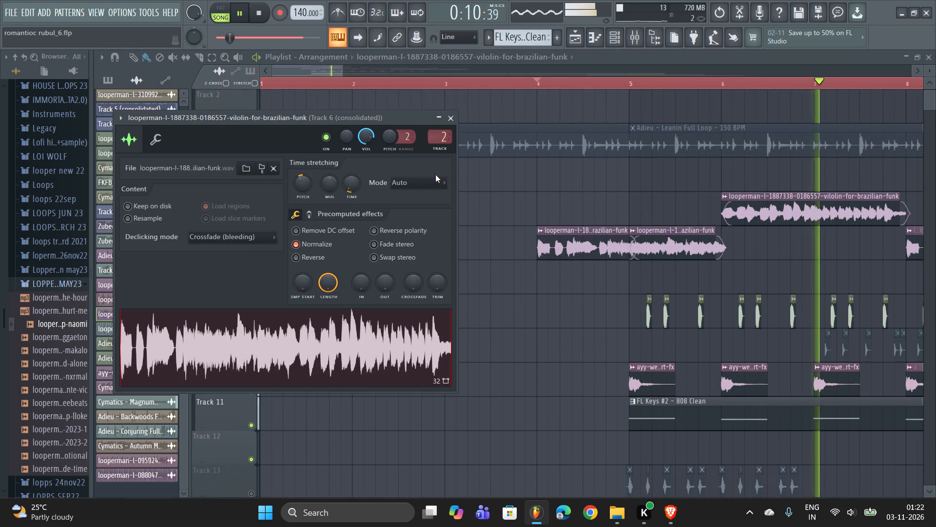
click(452, 112)
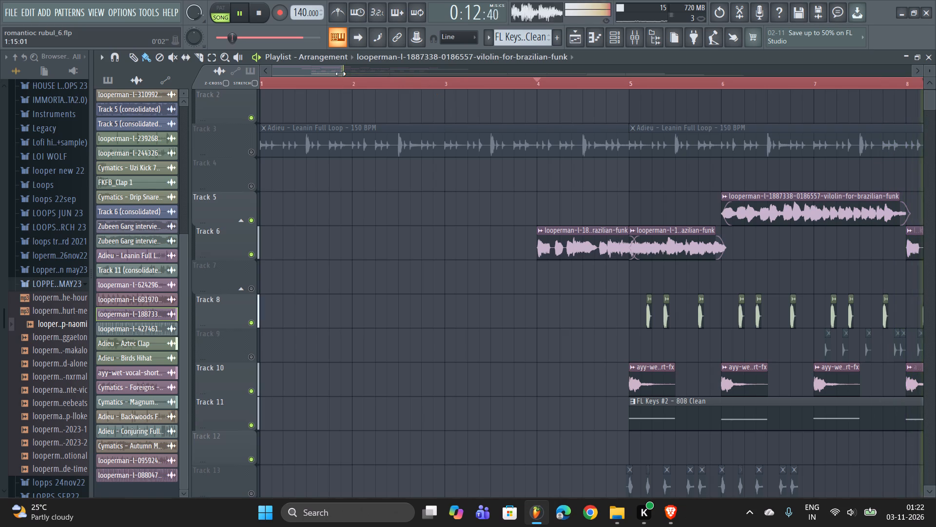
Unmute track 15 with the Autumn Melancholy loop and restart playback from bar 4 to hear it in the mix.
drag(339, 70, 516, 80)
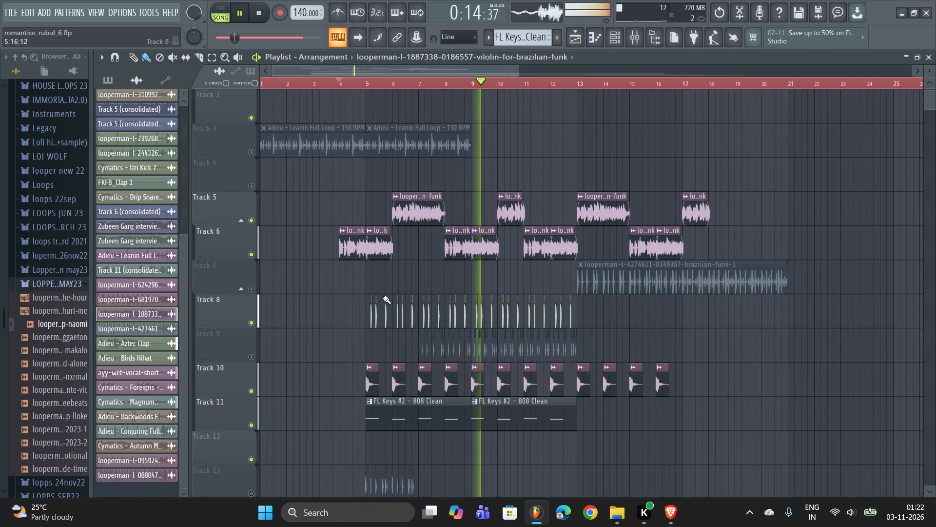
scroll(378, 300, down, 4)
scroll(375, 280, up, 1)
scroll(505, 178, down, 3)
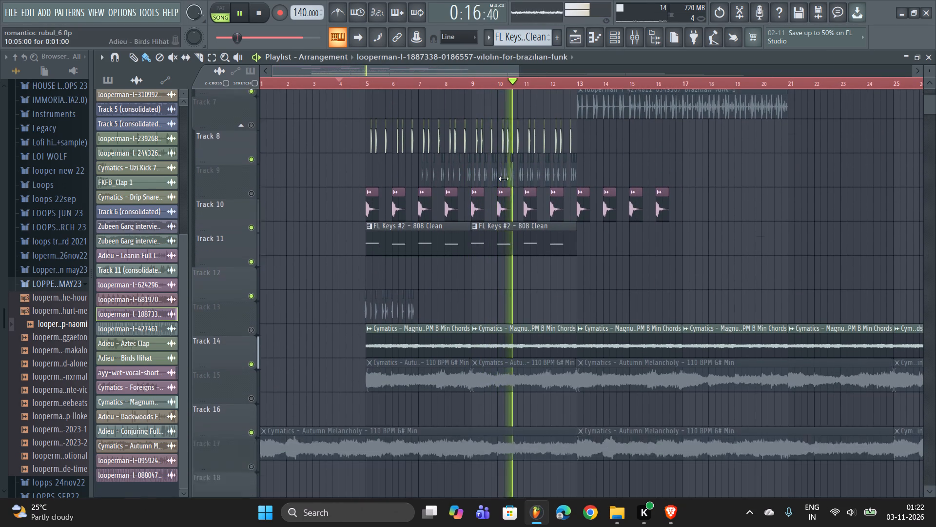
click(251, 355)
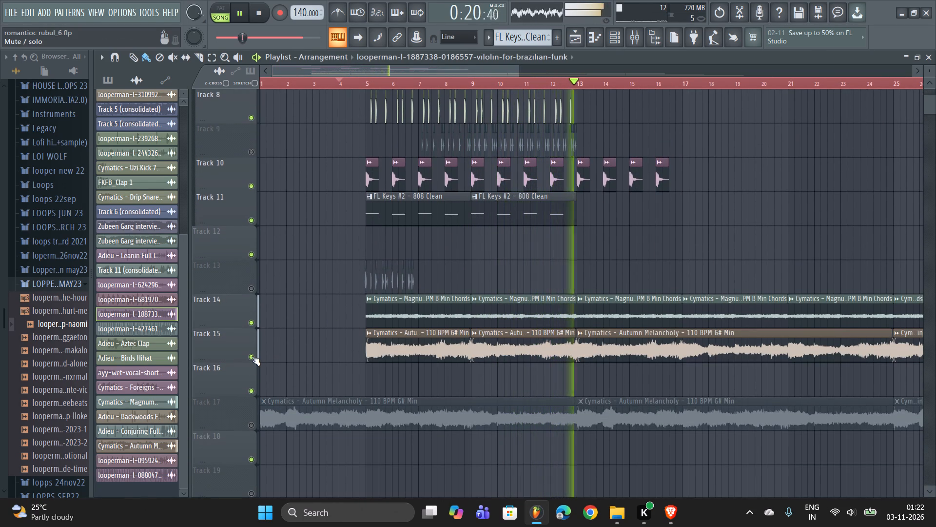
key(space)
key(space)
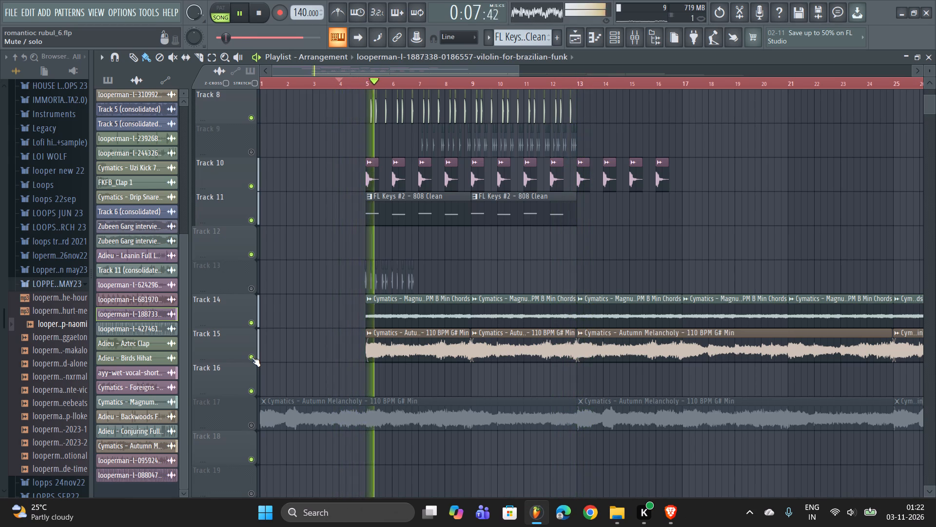
Normalize the Magnum Opus chords sample on track 14, toggle its Reverse effect off and back on, and close its settings.
scroll(283, 346, down, 1)
double_click(501, 264)
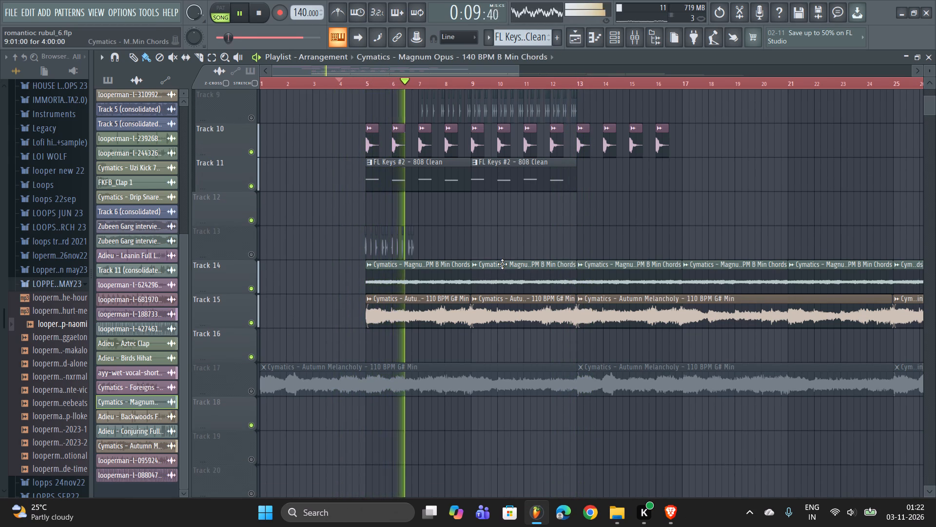
double_click(460, 273)
double_click(407, 269)
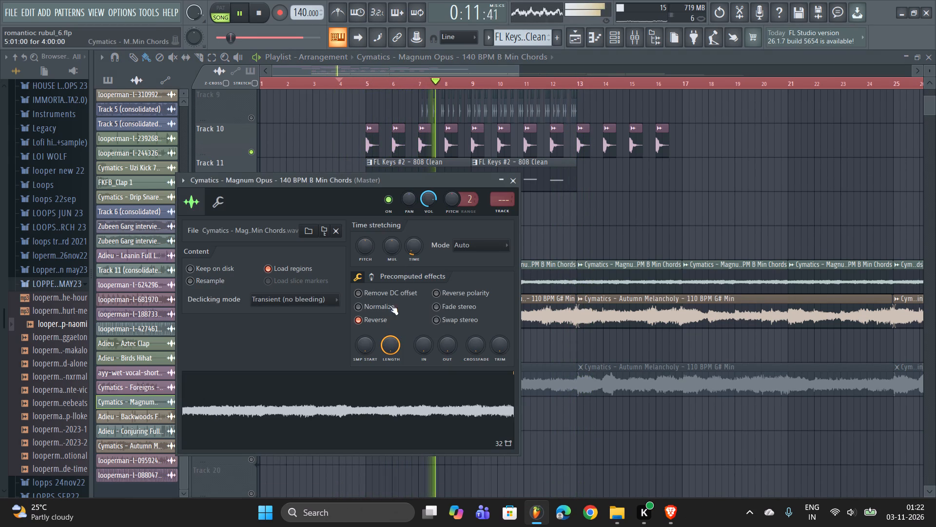
click(364, 304)
click(362, 324)
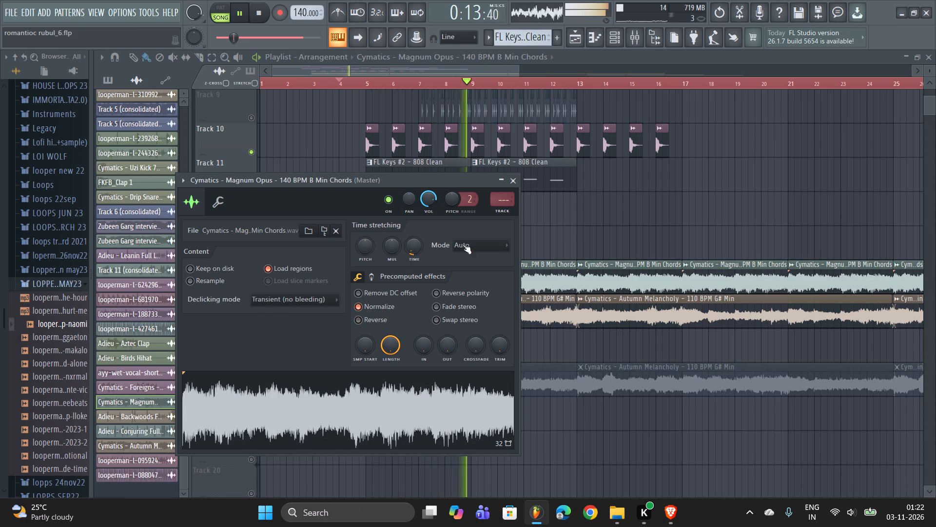
click(359, 320)
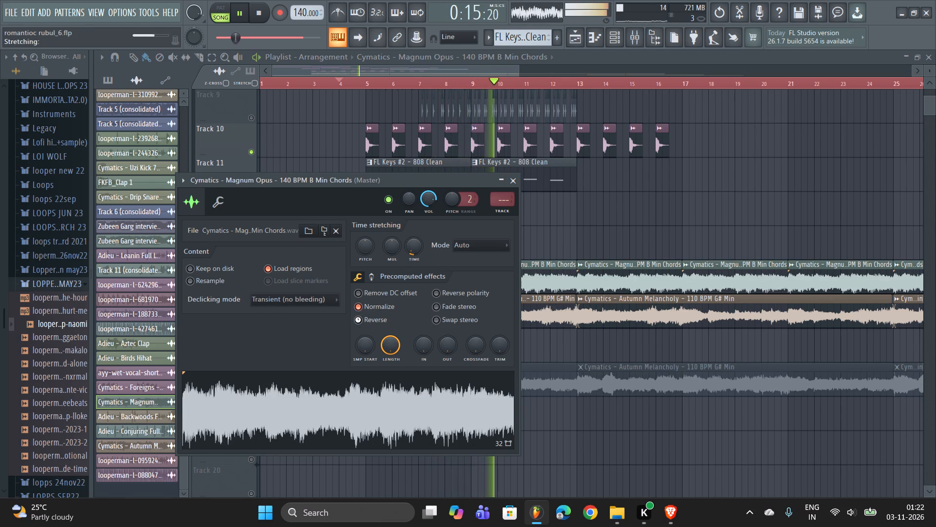
click(516, 178)
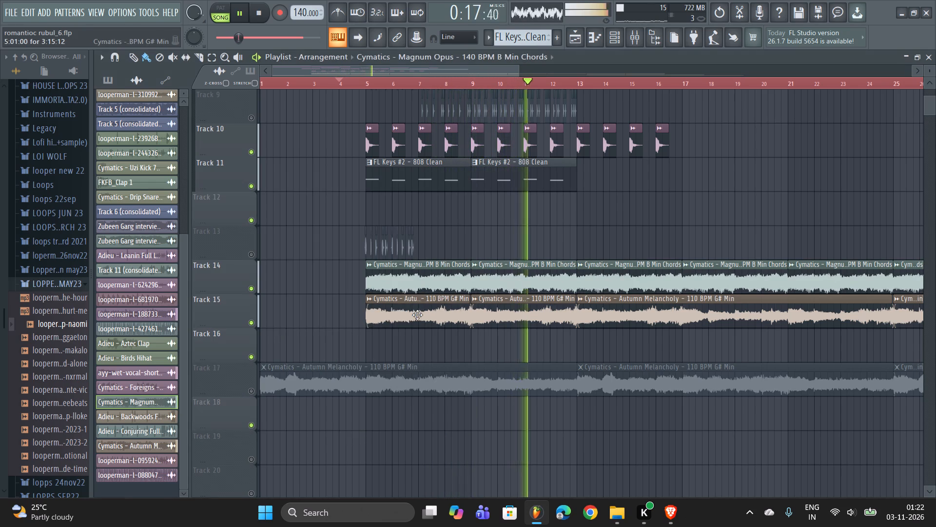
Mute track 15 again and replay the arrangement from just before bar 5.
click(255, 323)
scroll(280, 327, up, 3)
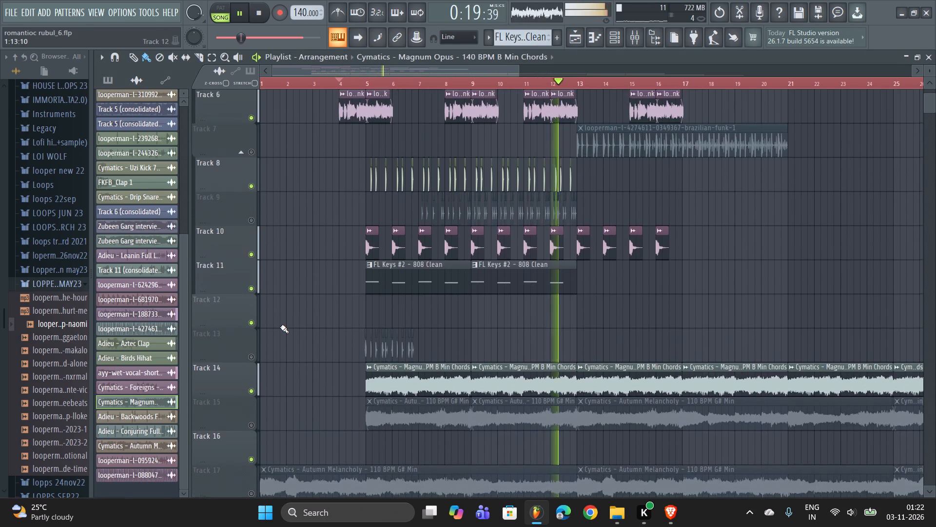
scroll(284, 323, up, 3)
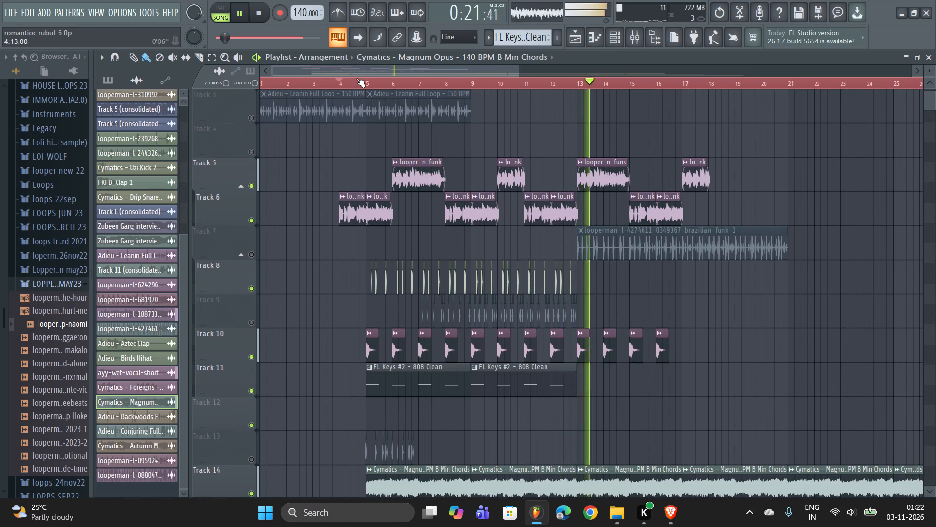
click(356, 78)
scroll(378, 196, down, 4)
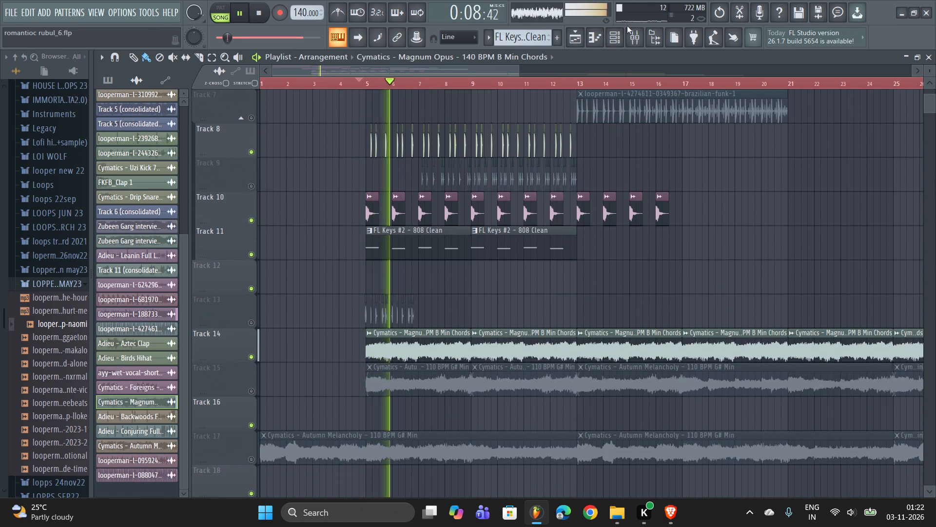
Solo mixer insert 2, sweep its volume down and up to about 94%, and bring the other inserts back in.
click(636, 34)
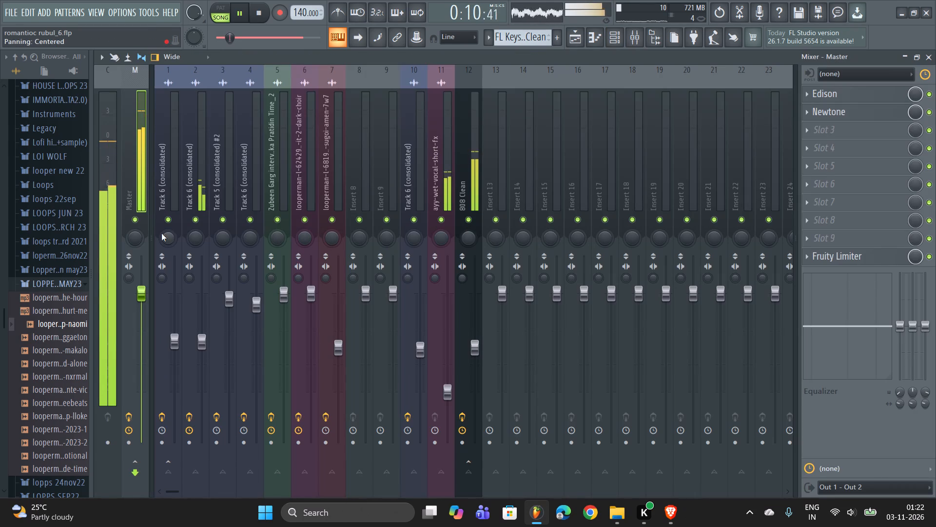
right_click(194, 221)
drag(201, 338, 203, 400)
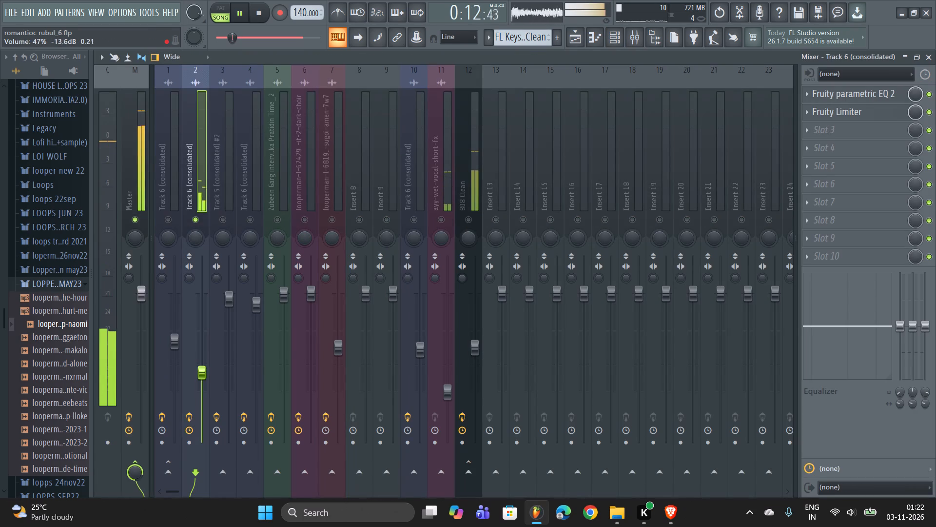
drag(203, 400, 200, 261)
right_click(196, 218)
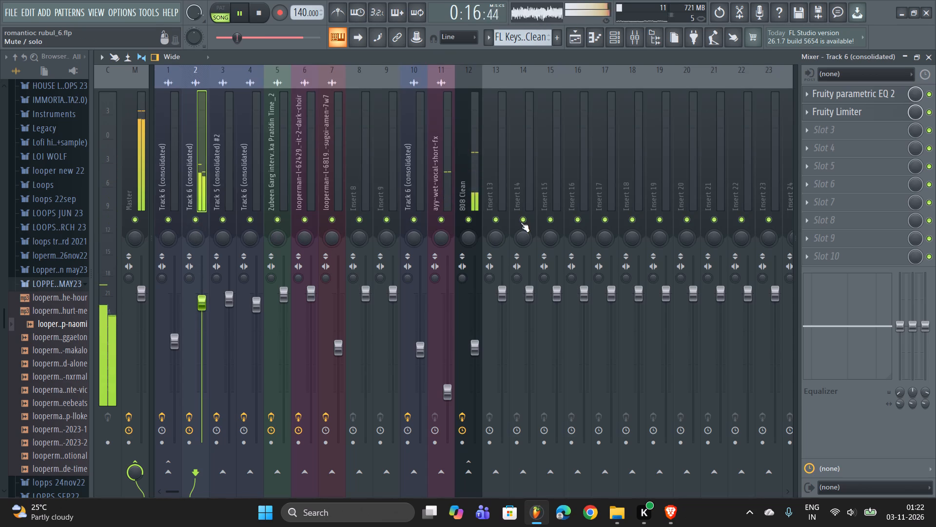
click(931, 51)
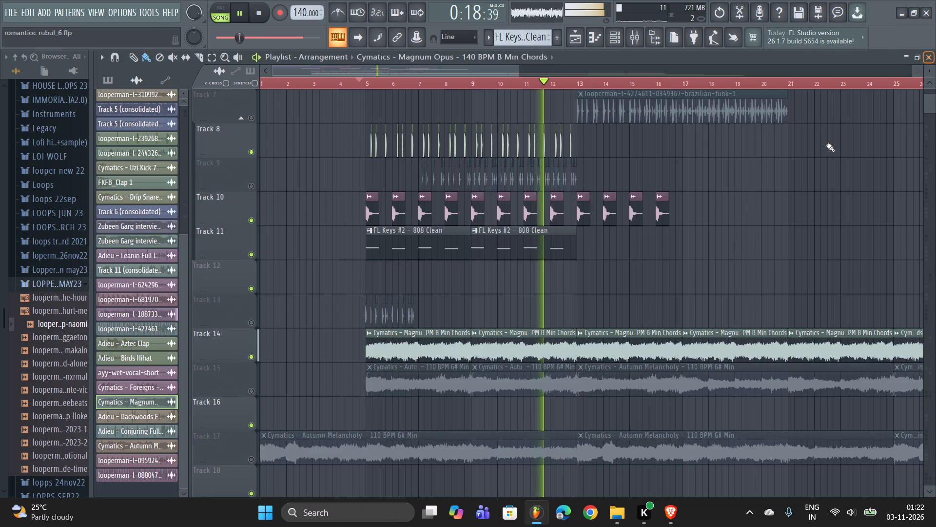
Turn off Normalize for the Magnum Opus chords sample, restart playback and close its channel settings.
double_click(480, 358)
click(355, 308)
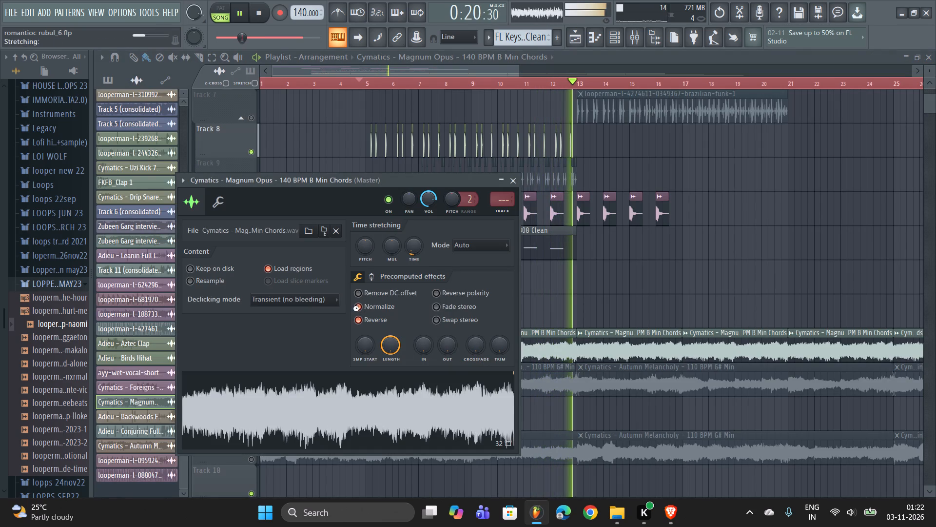
key(space)
key(space)
click(517, 182)
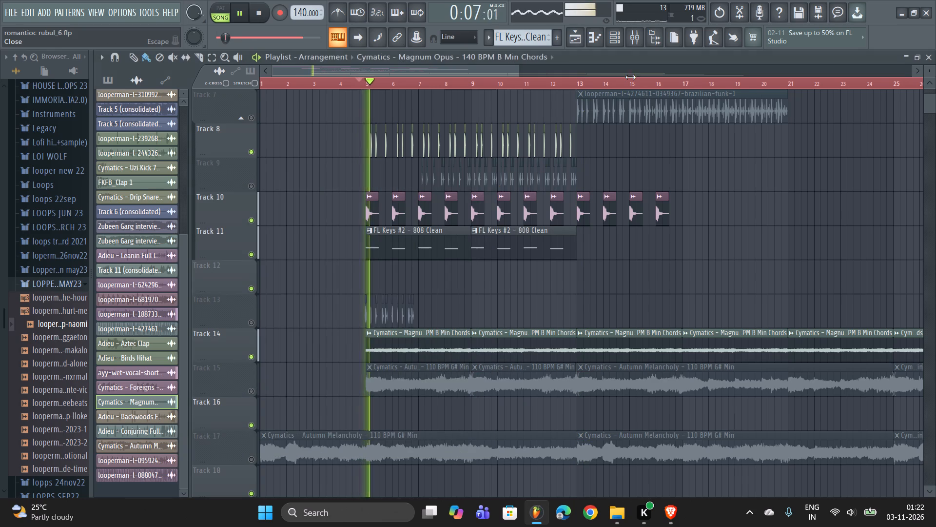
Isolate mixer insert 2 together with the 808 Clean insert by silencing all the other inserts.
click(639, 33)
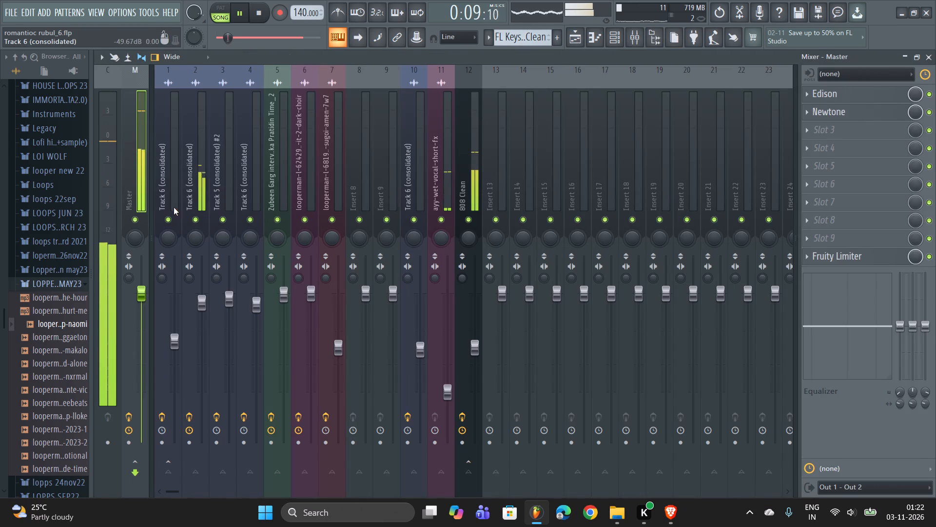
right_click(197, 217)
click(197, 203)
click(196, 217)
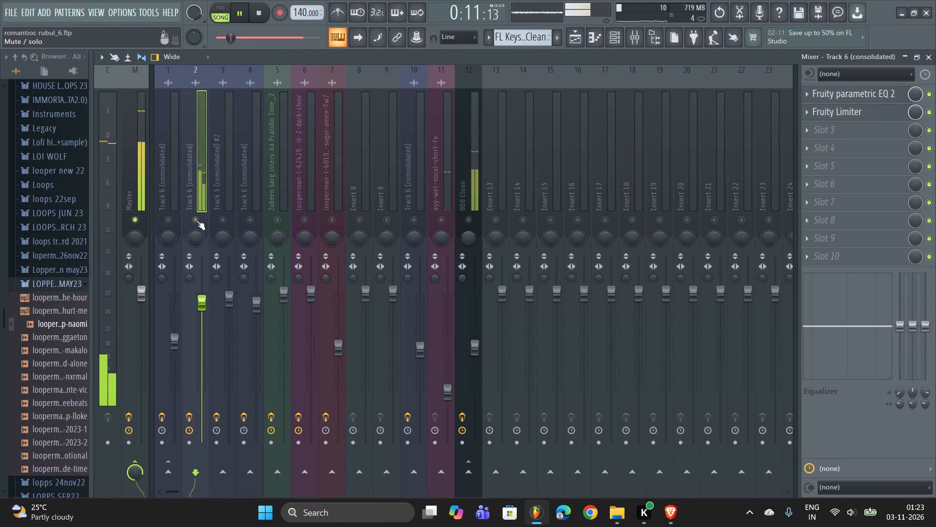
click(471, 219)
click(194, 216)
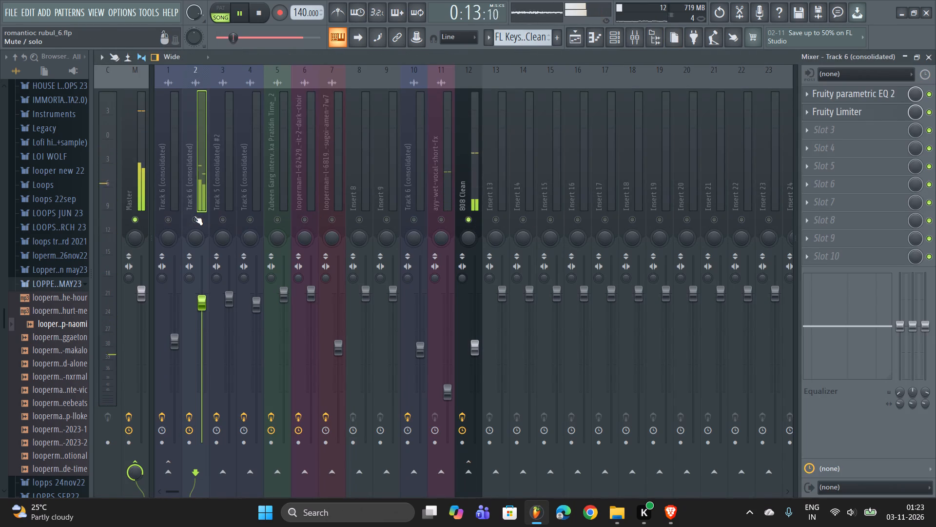
Inspect the effects on mixer insert 2, disable its Fruity Limiter and return to the playlist.
triple_click(869, 101)
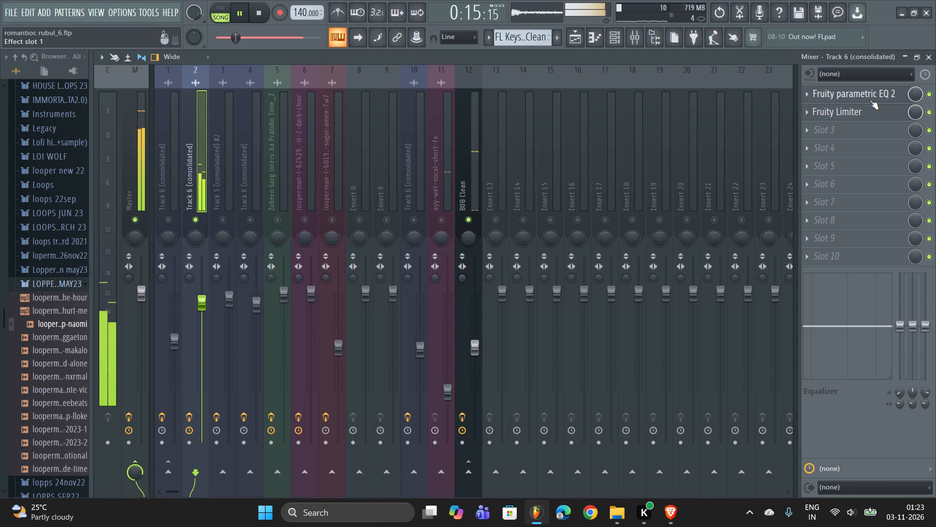
triple_click(864, 116)
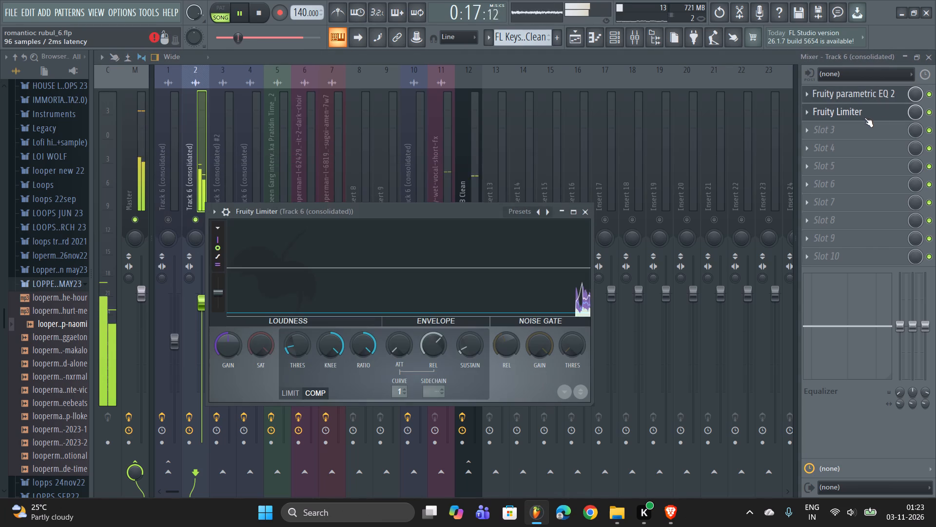
click(930, 109)
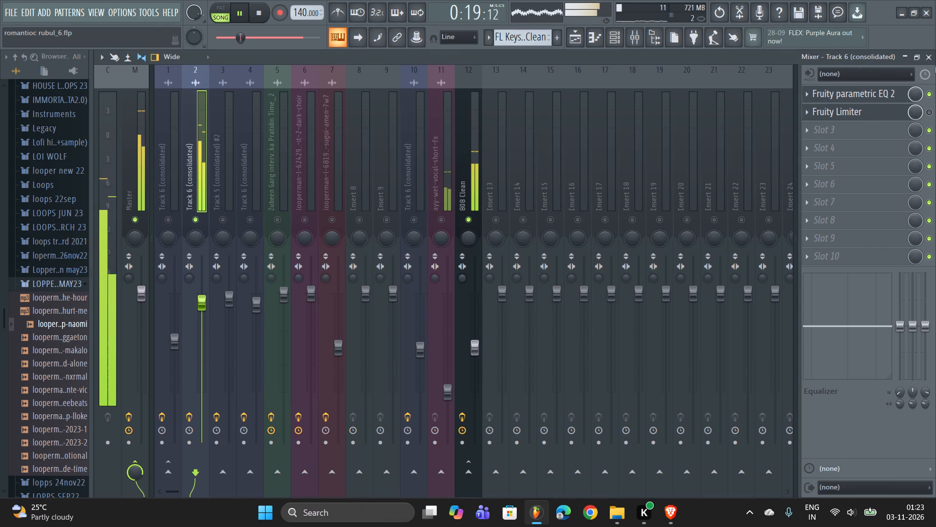
click(933, 55)
Replay the arrangement from just before bar 5 to hear the isolated inserts.
right_click(758, 182)
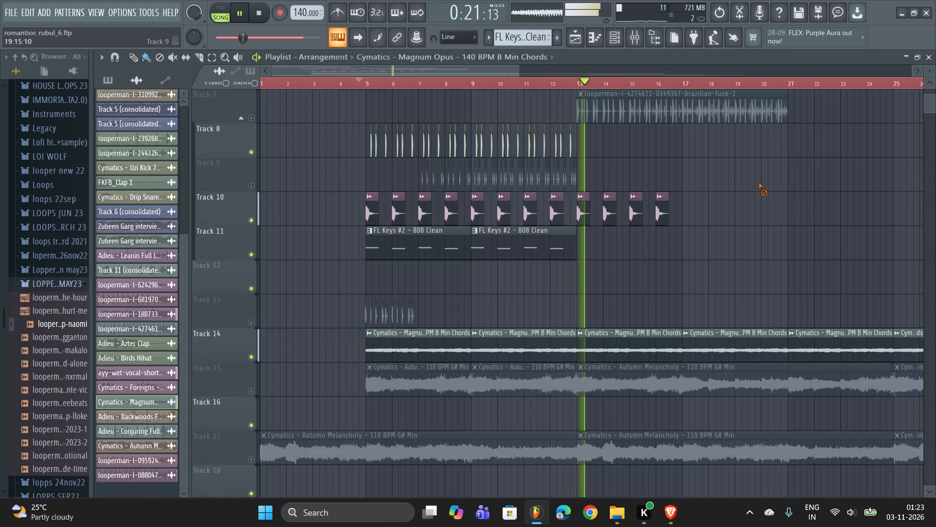
key(space)
key(space)
scroll(662, 200, up, 5)
scroll(606, 233, down, 2)
scroll(550, 259, down, 4)
scroll(502, 247, down, 3)
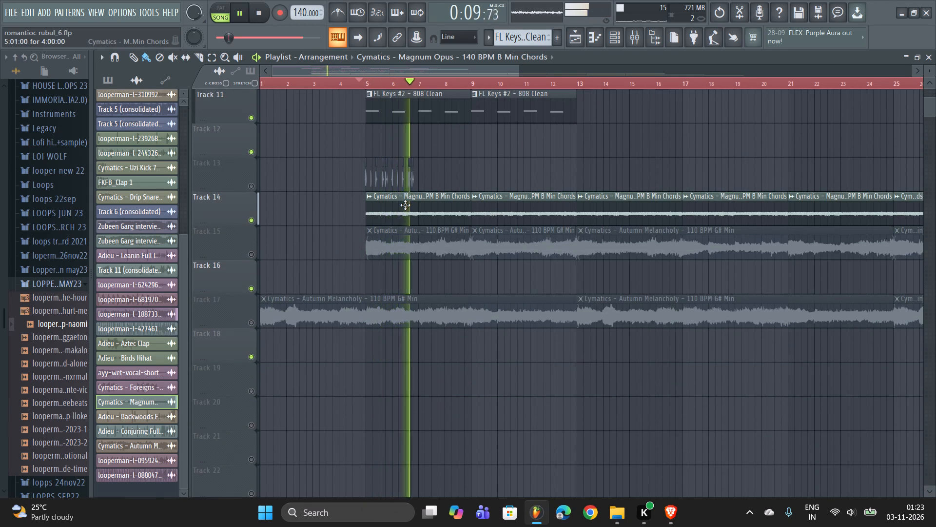
Check the Magnum Opus chords sample's channel settings, lower mixer insert 2's volume to about 72%, and close the settings.
double_click(405, 205)
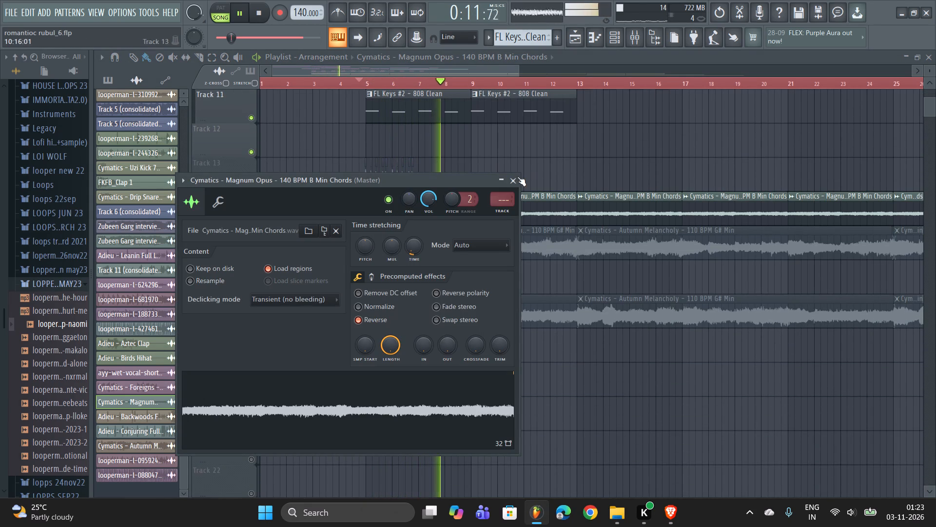
click(634, 38)
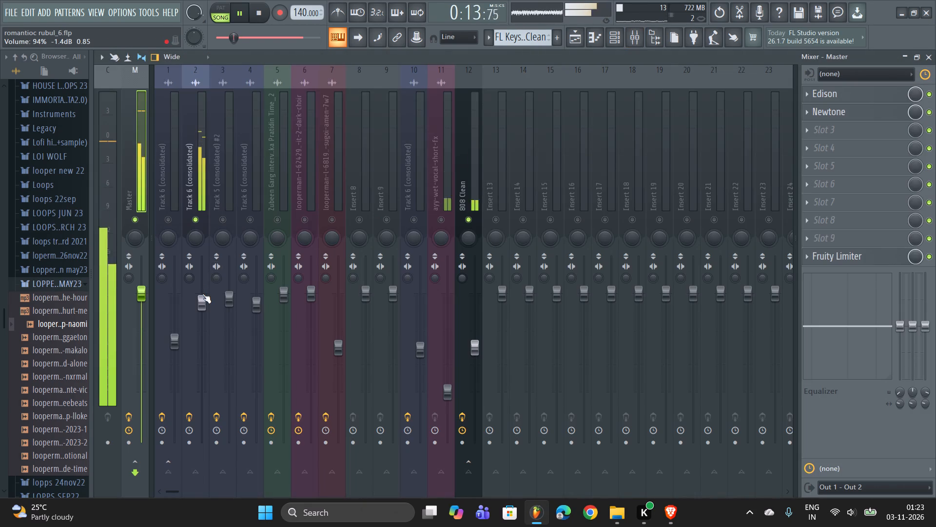
drag(202, 303, 195, 366)
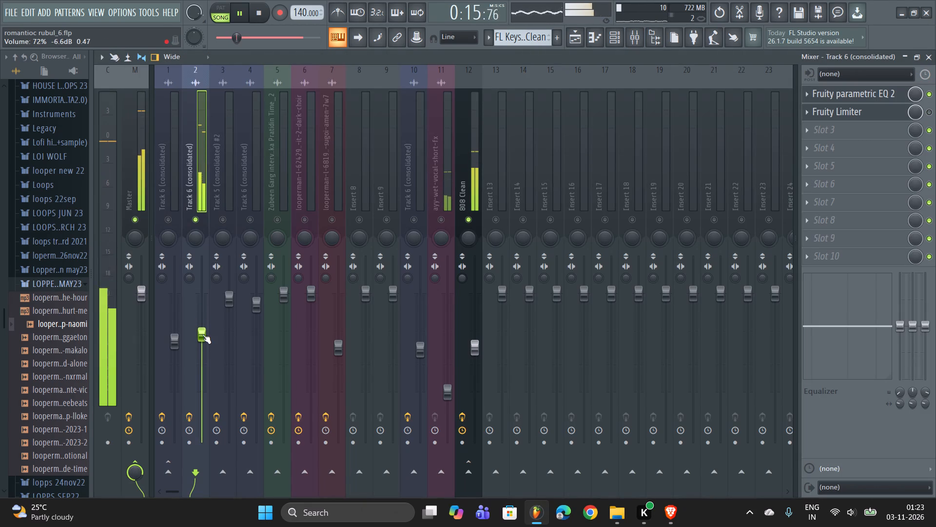
click(926, 51)
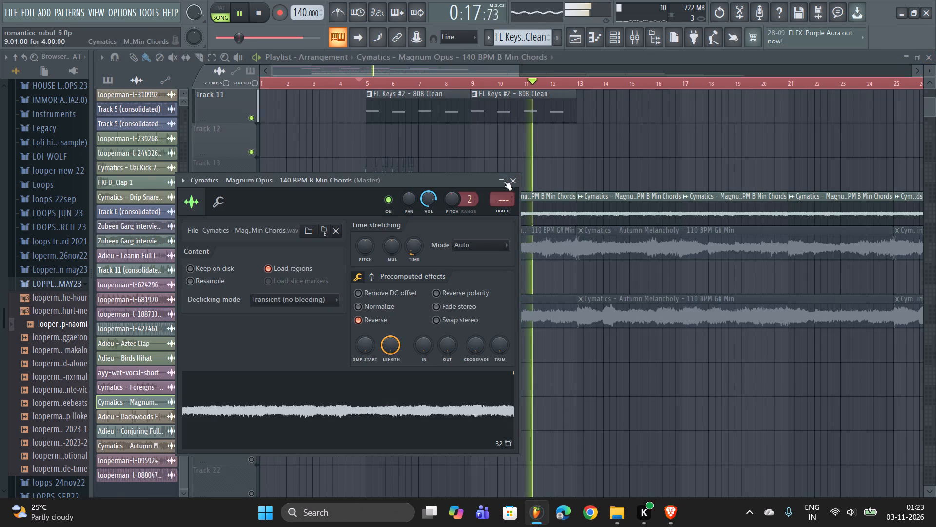
right_click(449, 145)
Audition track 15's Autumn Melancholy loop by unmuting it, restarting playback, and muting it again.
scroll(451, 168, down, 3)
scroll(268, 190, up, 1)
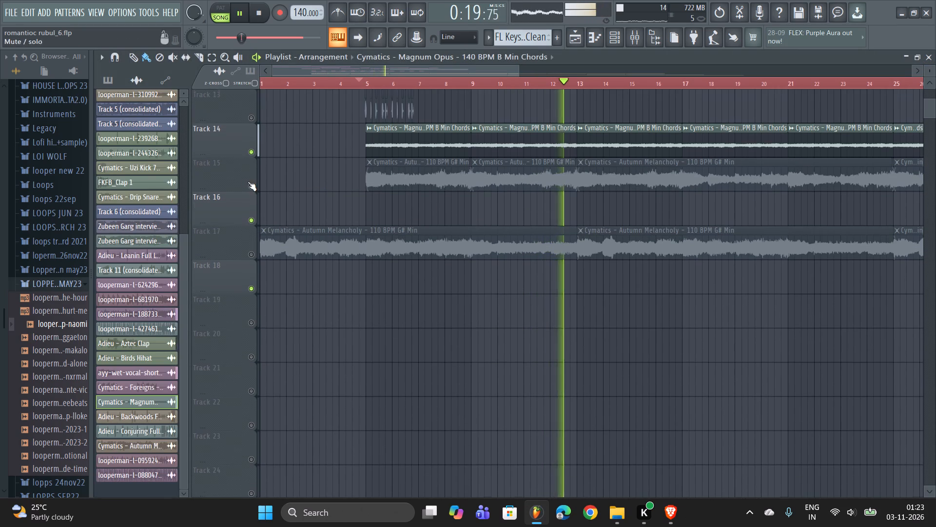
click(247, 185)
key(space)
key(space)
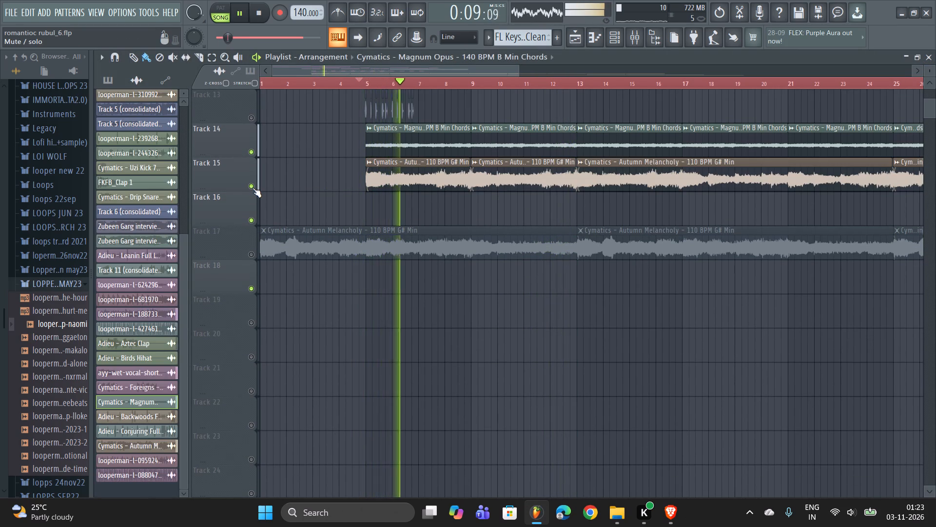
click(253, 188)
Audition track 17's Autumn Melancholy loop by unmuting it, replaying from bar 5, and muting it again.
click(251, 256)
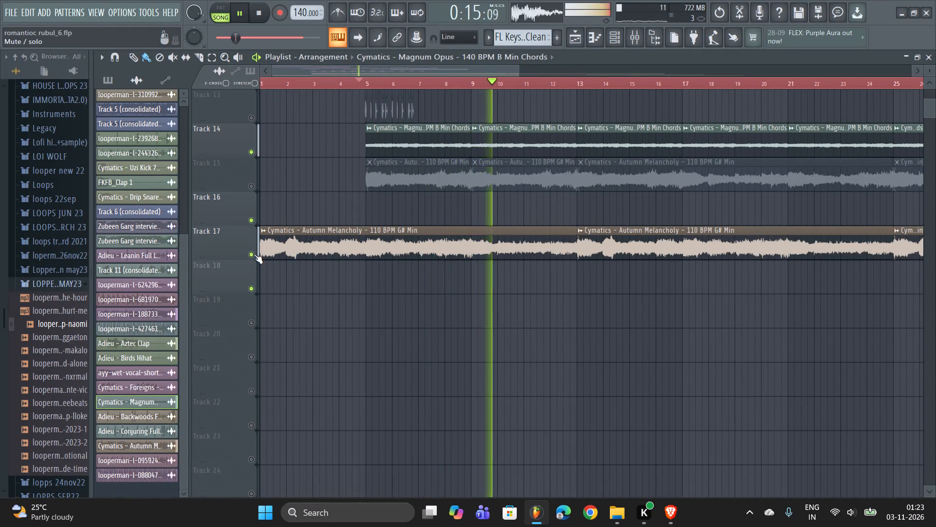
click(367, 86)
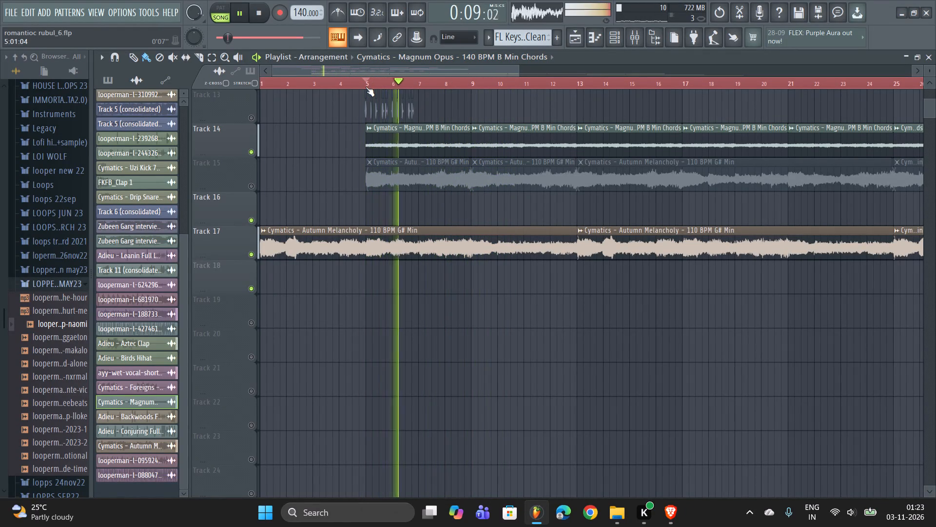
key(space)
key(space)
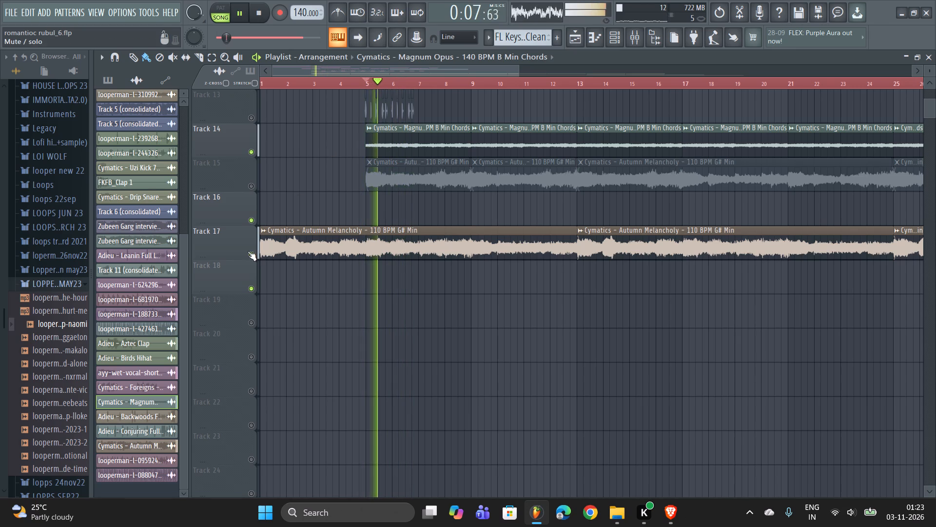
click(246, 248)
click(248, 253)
Look over the upper and lower playlist tracks while the arrangement plays.
scroll(250, 249, up, 4)
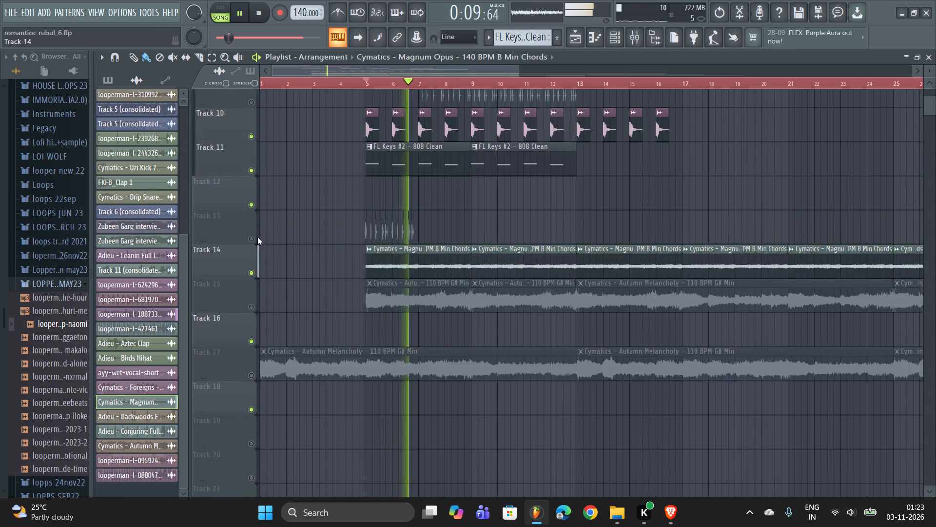
scroll(257, 237, up, 1)
scroll(283, 200, up, 3)
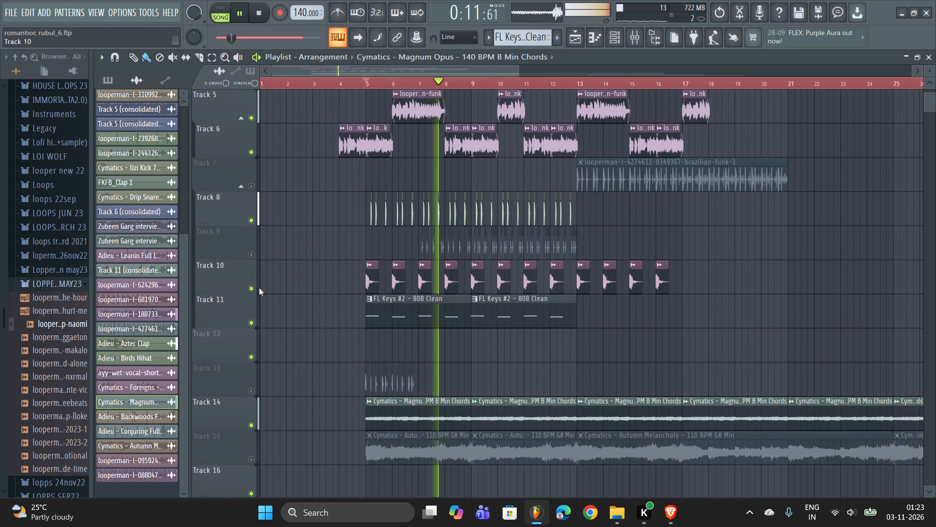
scroll(278, 270, down, 4)
scroll(269, 266, up, 12)
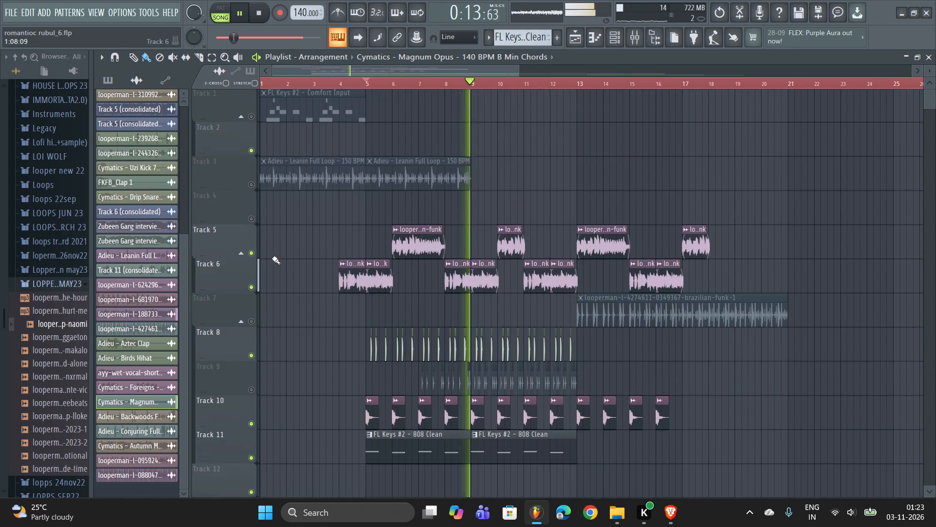
scroll(279, 243, down, 3)
scroll(502, 231, down, 4)
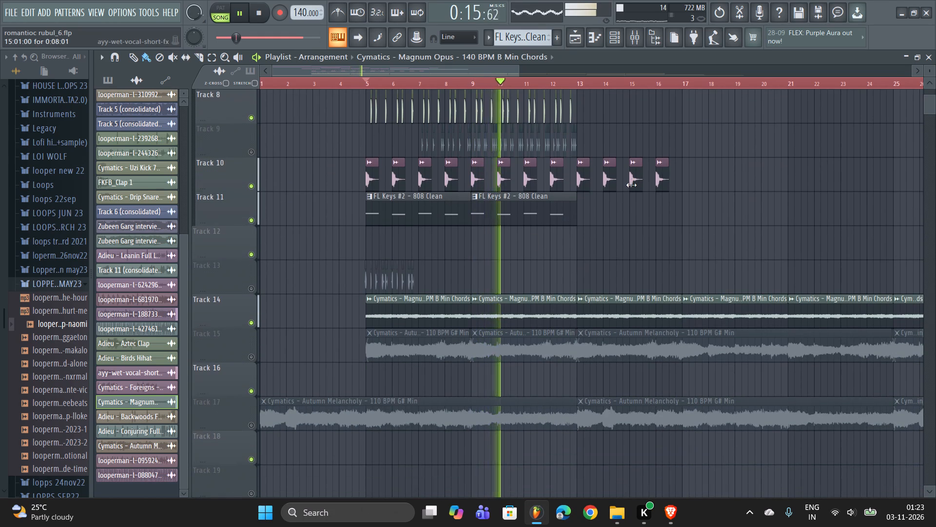
scroll(573, 211, up, 5)
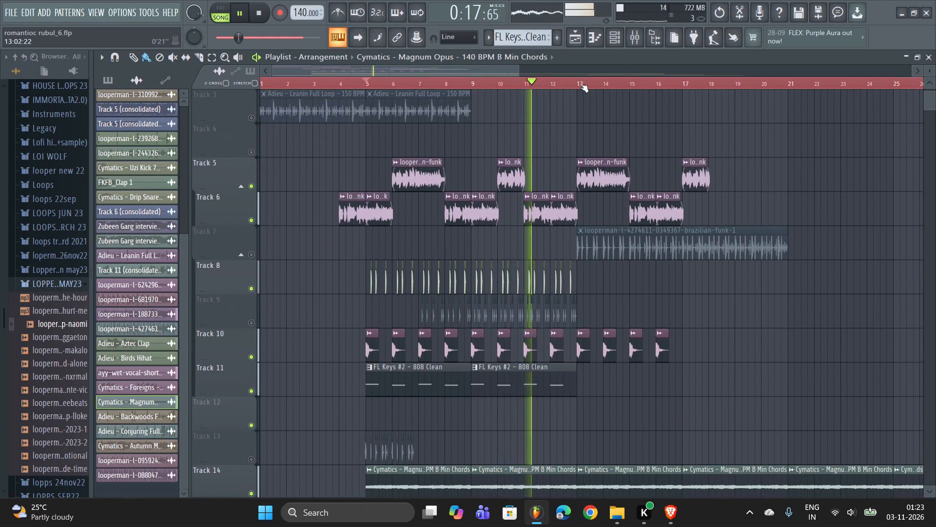
Unmute track 7, play from bar 13, move its brazilian-funk loop to start at bar 5, and replay from bar 5.
click(580, 83)
click(247, 250)
key(space)
key(space)
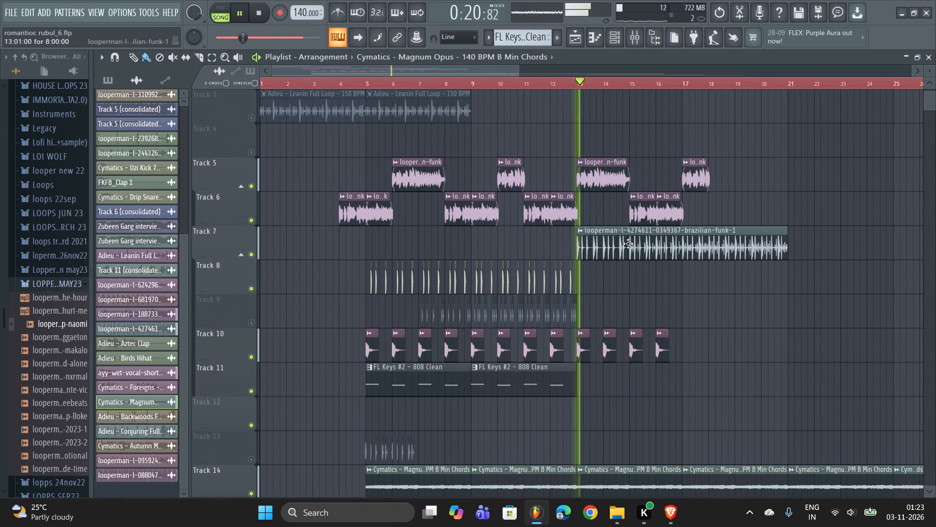
drag(628, 244, 417, 245)
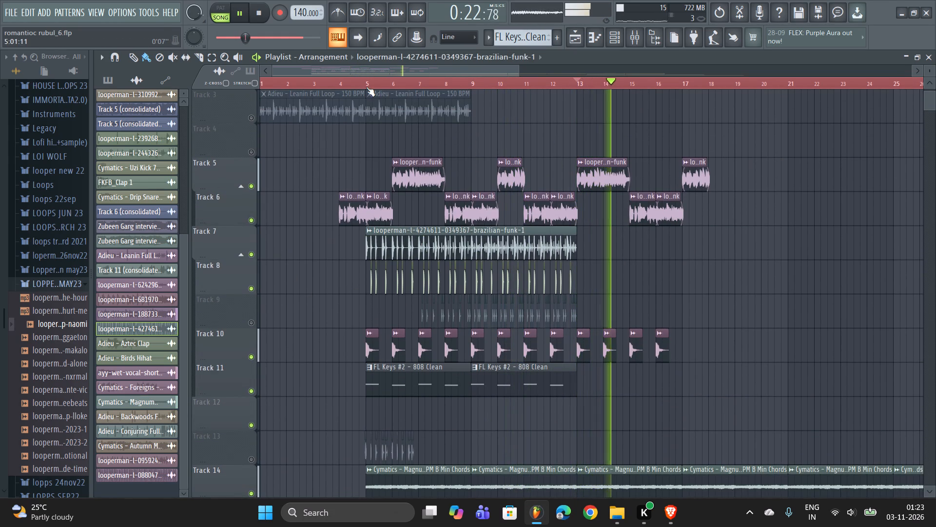
click(367, 87)
scroll(384, 123, up, 2)
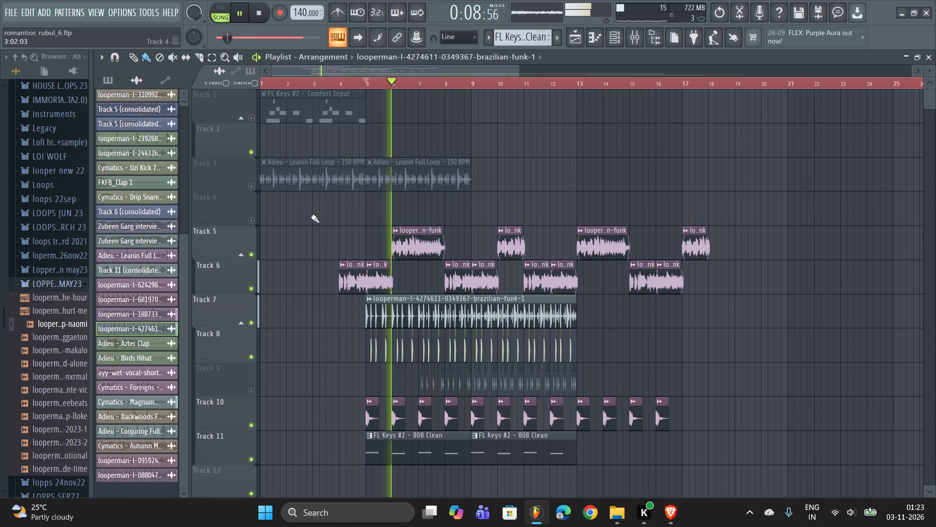
Re-enable all mixer inserts by toggling solo on the 808 Clean insert, and return to the playlist.
click(629, 34)
right_click(466, 216)
right_click(465, 216)
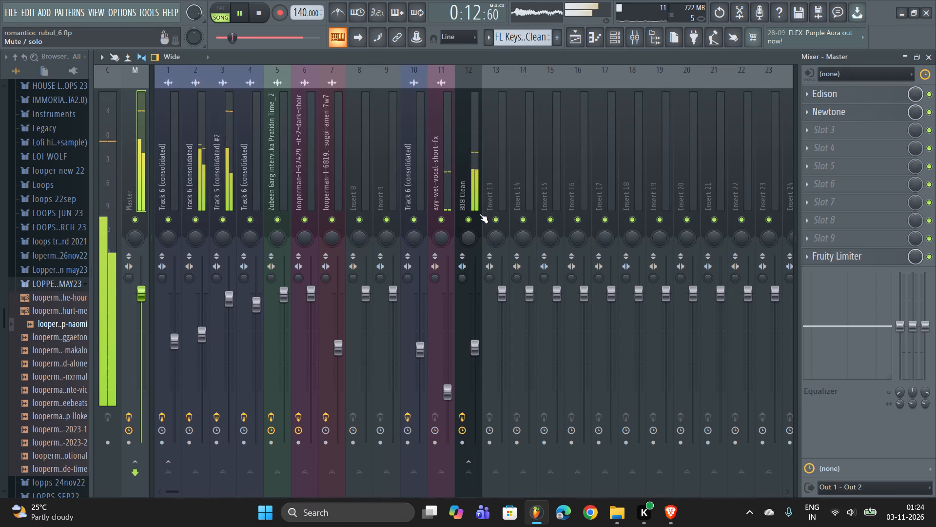
click(927, 54)
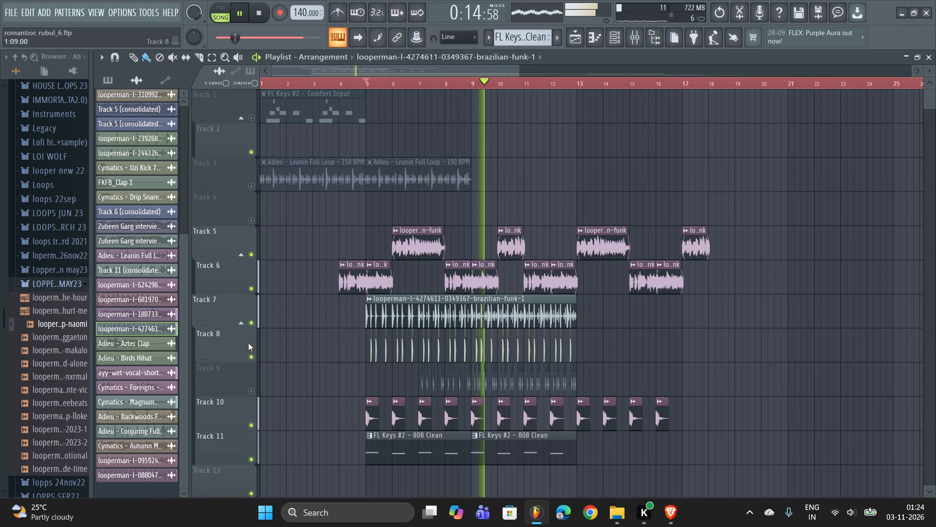
Mute track 7 with the brazilian-funk loop and restart playback from bar 5.
click(256, 321)
scroll(256, 320, up, 3)
key(space)
key(space)
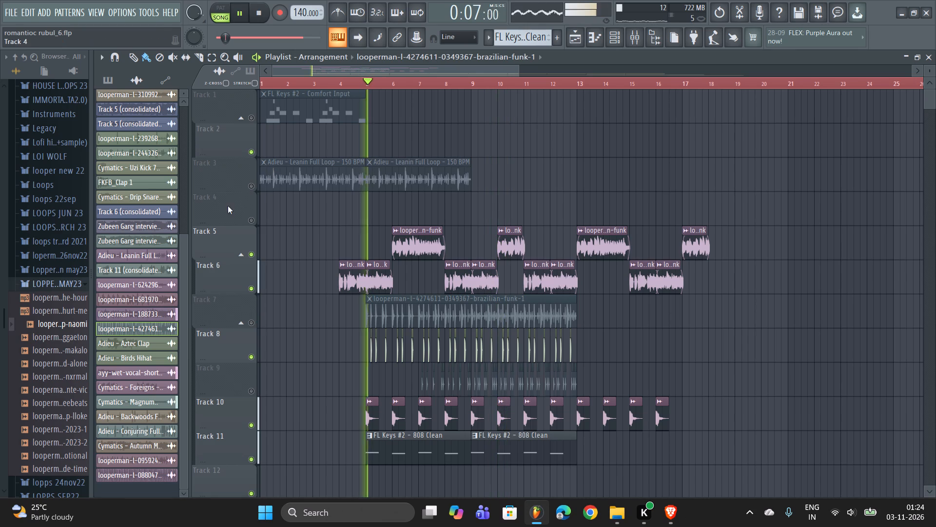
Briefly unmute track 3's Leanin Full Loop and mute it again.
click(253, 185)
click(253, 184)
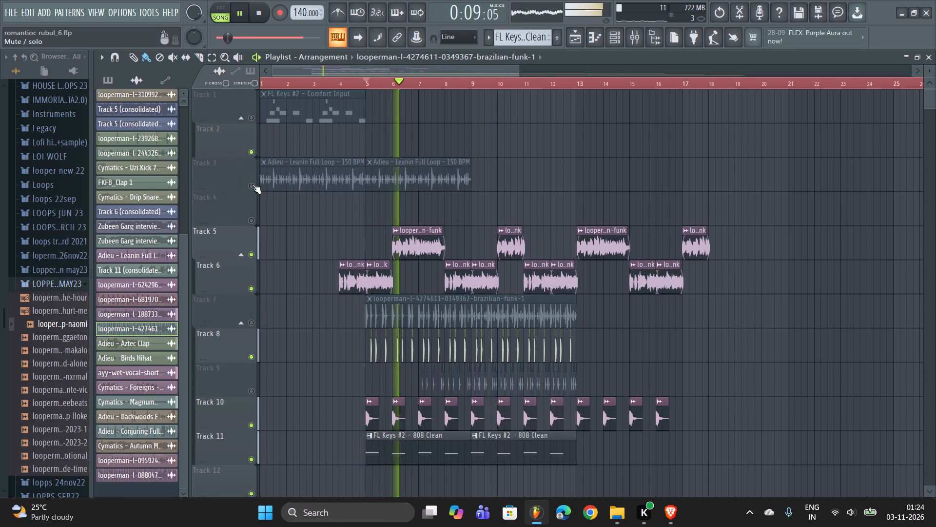
Listen to the arrangement from bar 6 onward while looking over the tracks, and stop playback.
scroll(434, 214, up, 2)
scroll(435, 214, down, 7)
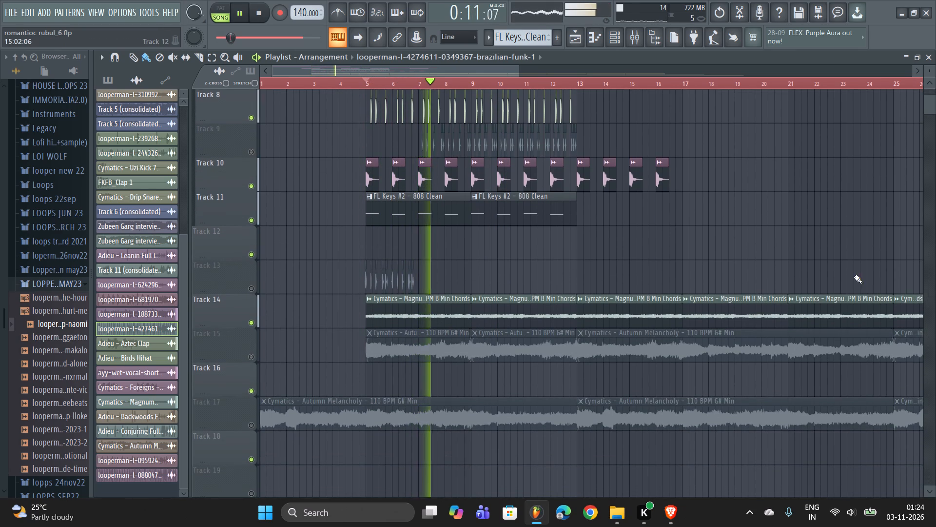
scroll(797, 269, up, 3)
scroll(725, 288, down, 3)
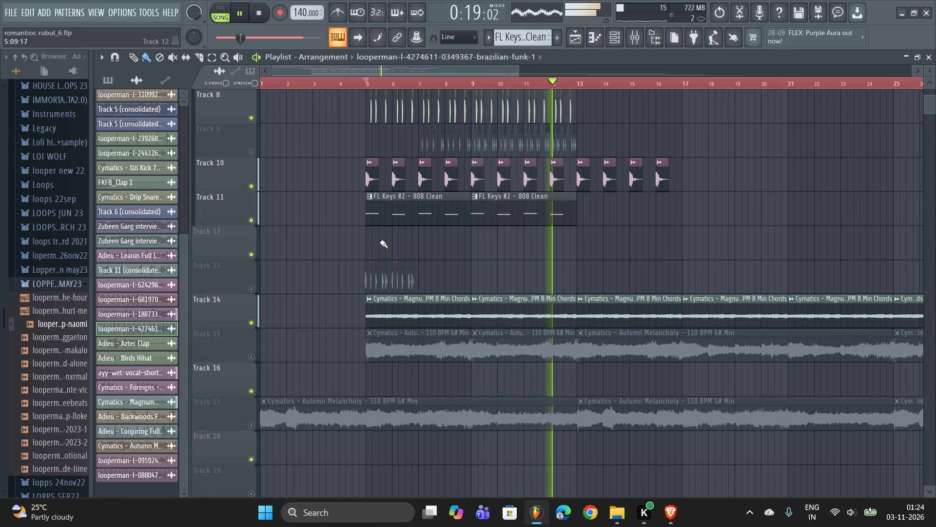
key(space)
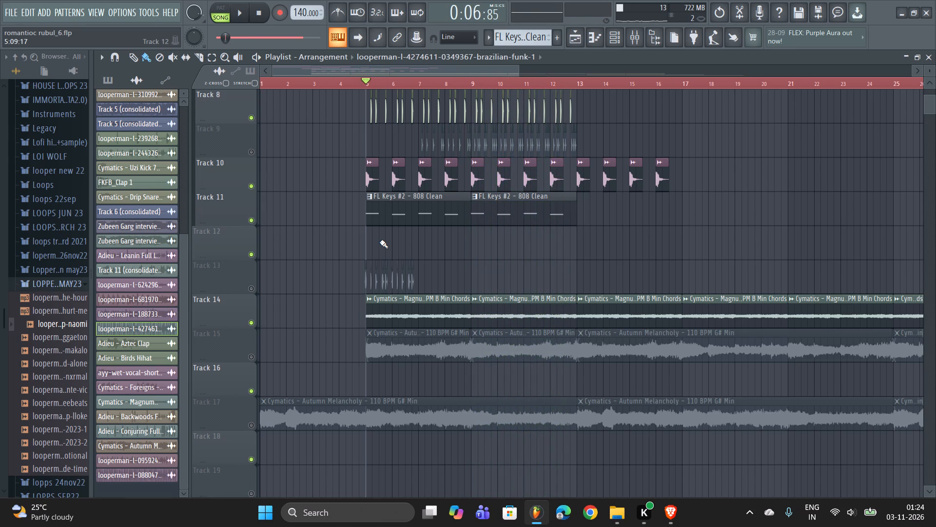